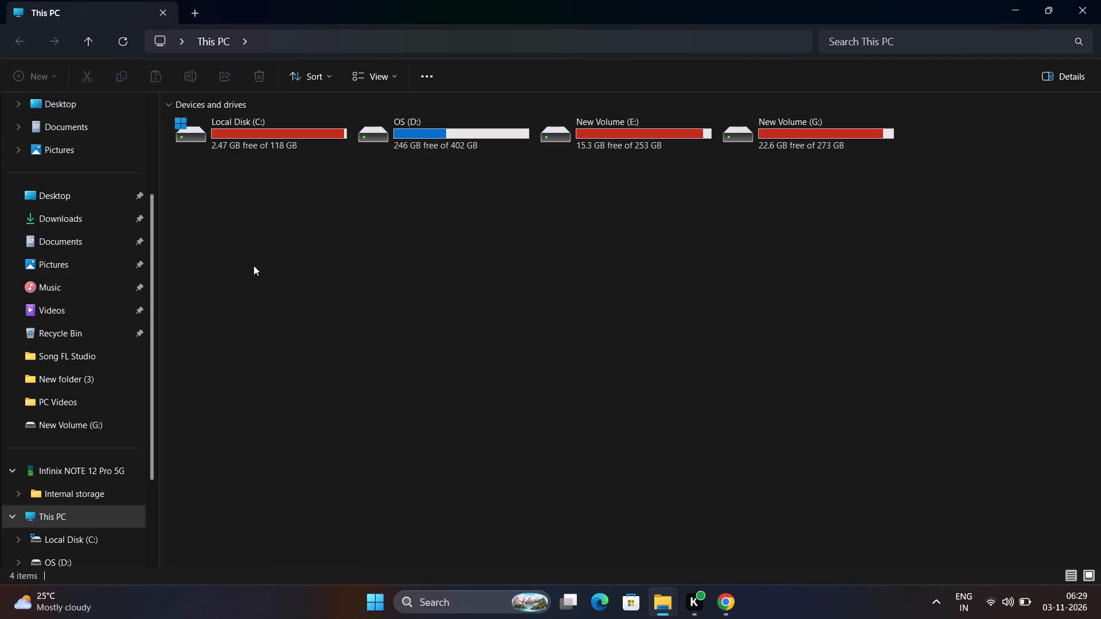
Open the Downloads folder.
double_click(63, 221)
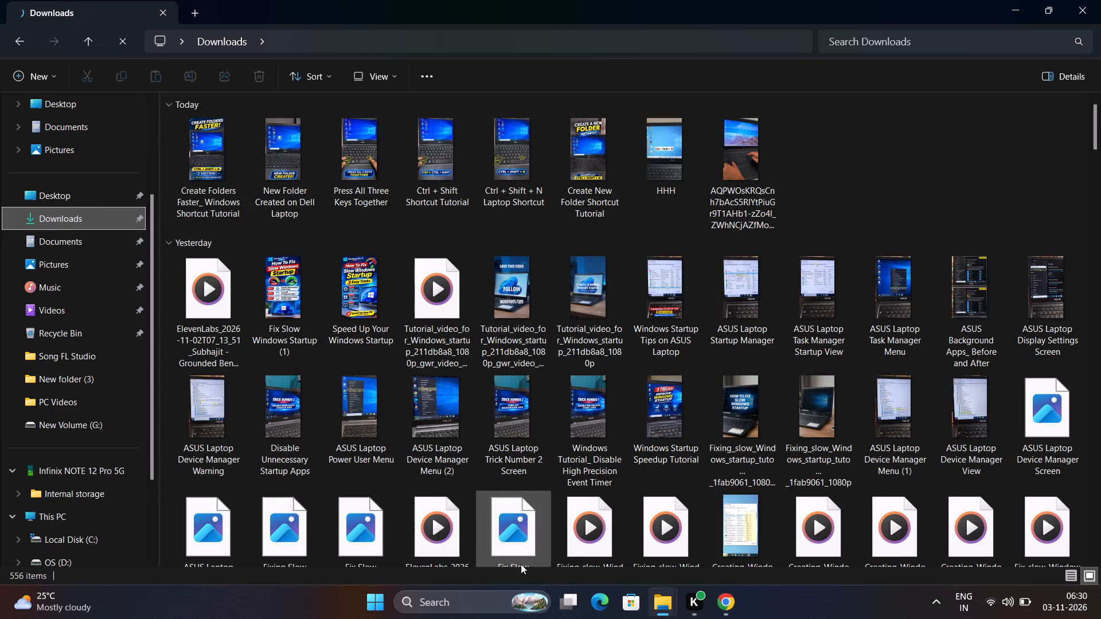
click(723, 602)
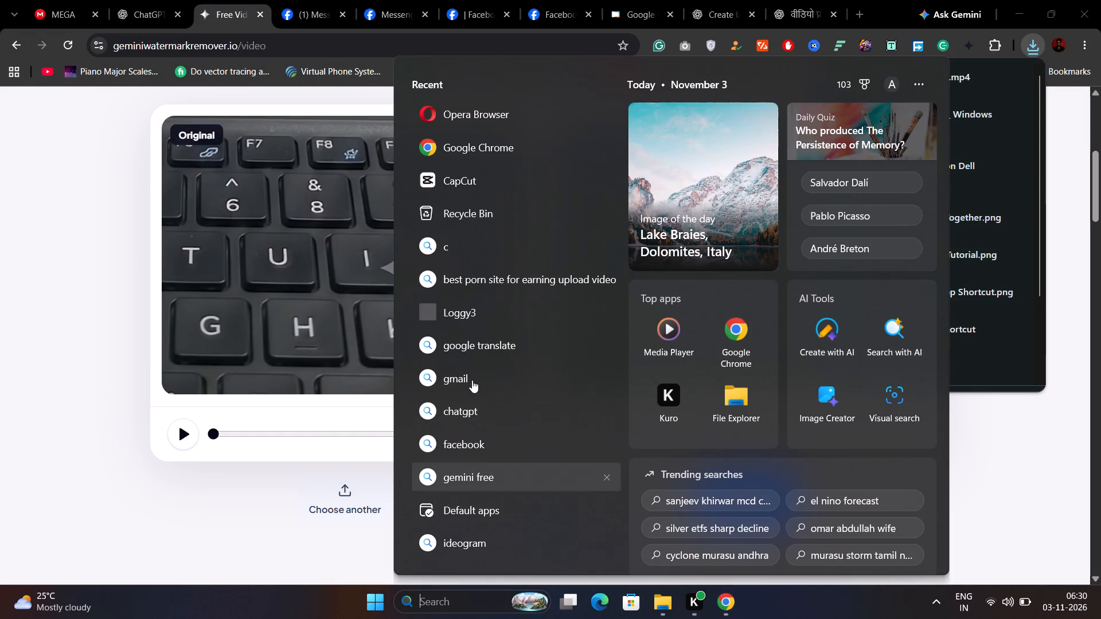
click(466, 180)
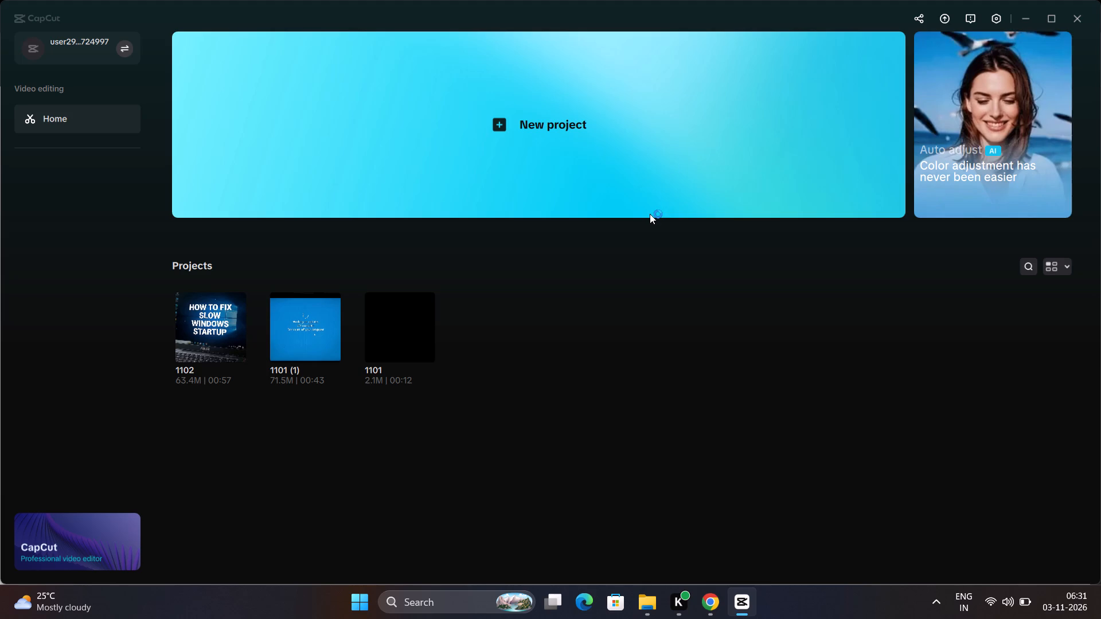
click(486, 163)
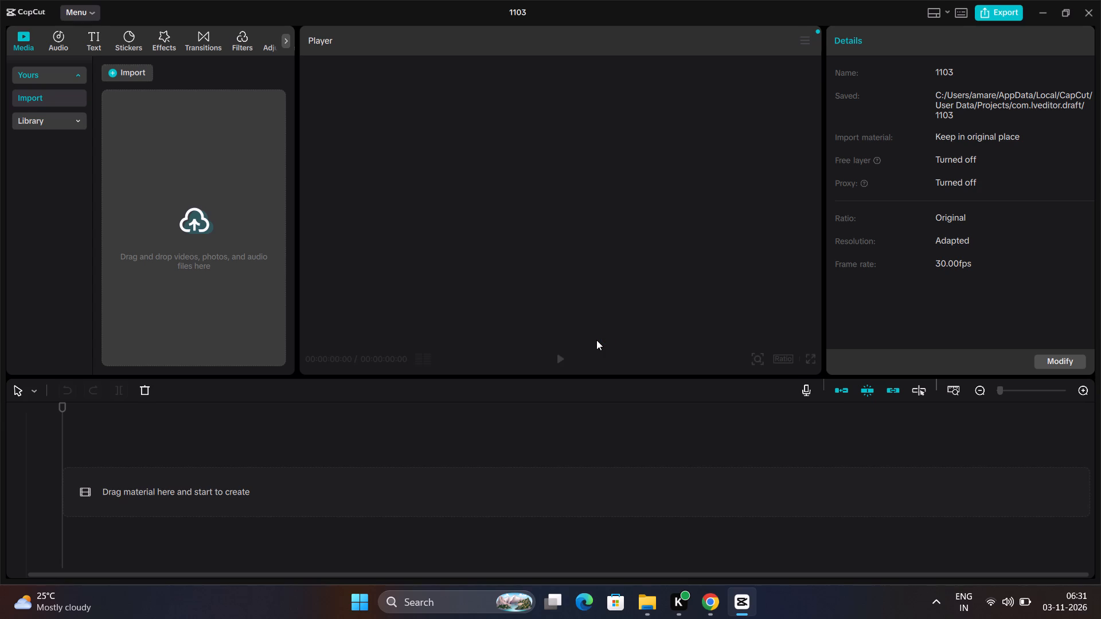
Import the video HHH_gwr_video_mvp from the Downloads folder into the project media.
click(132, 73)
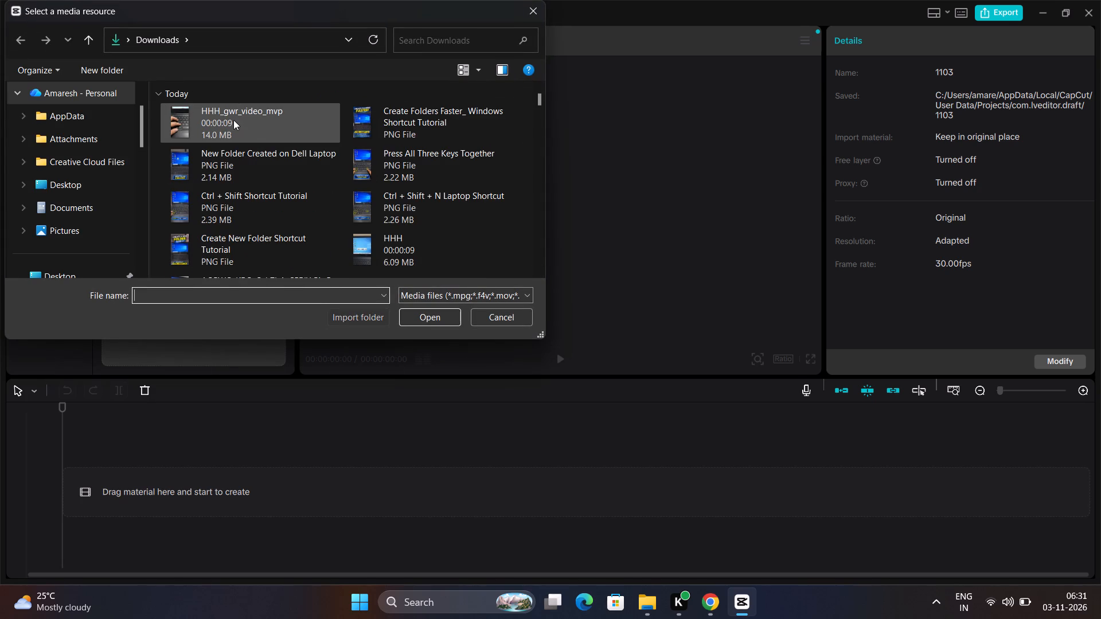
click(233, 119)
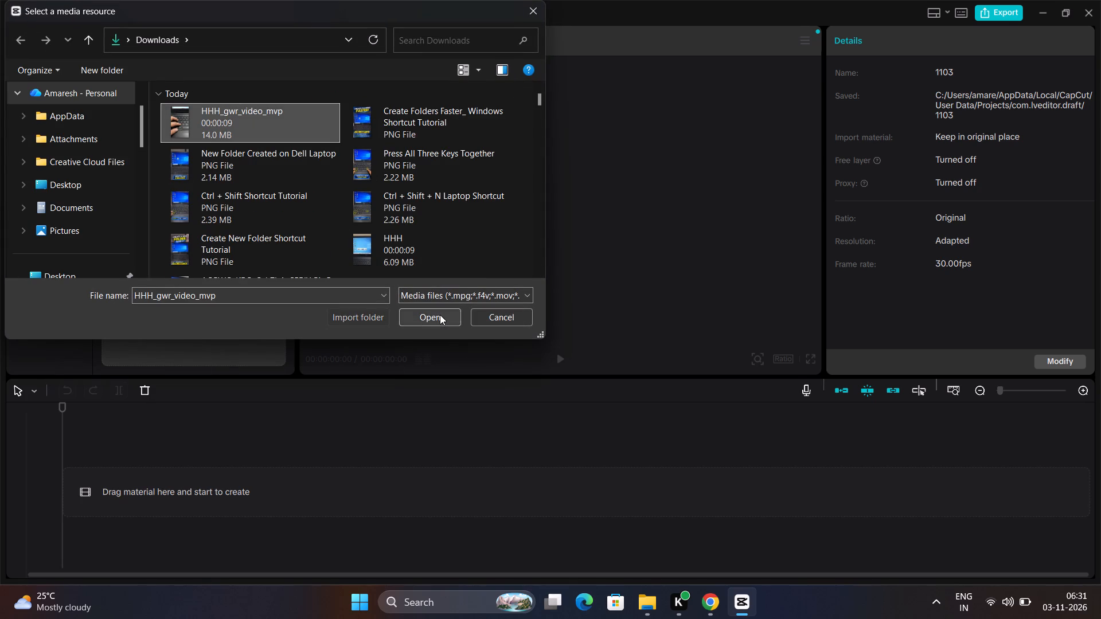
click(440, 315)
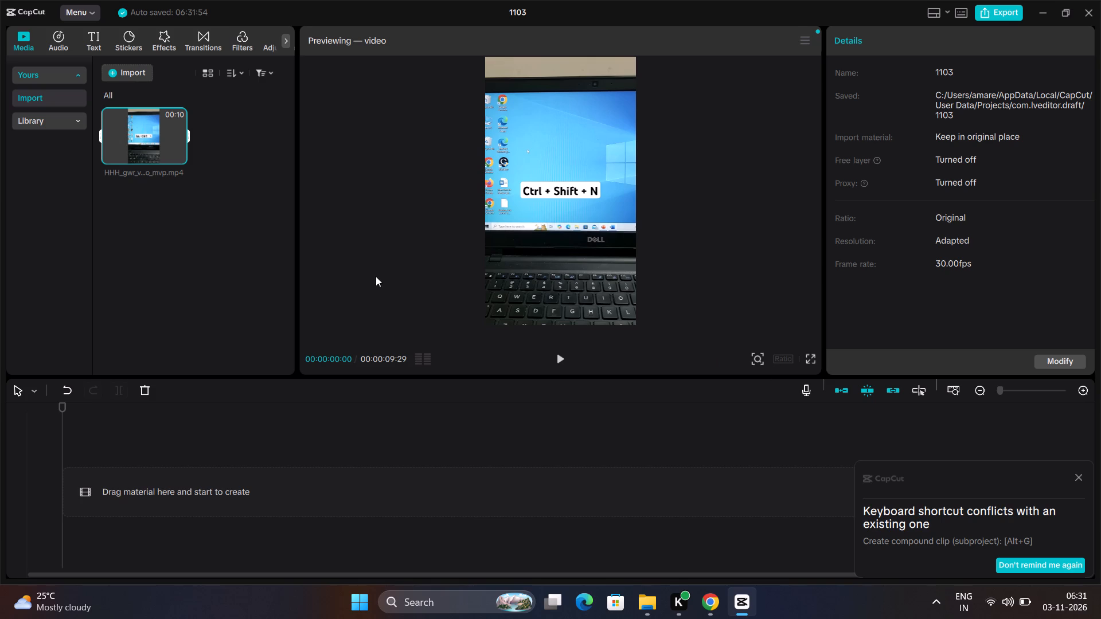
Place HHH_gwr_video_mvp.mp4 on the timeline, keeping one copy at the start and deleting any duplicate.
click(177, 156)
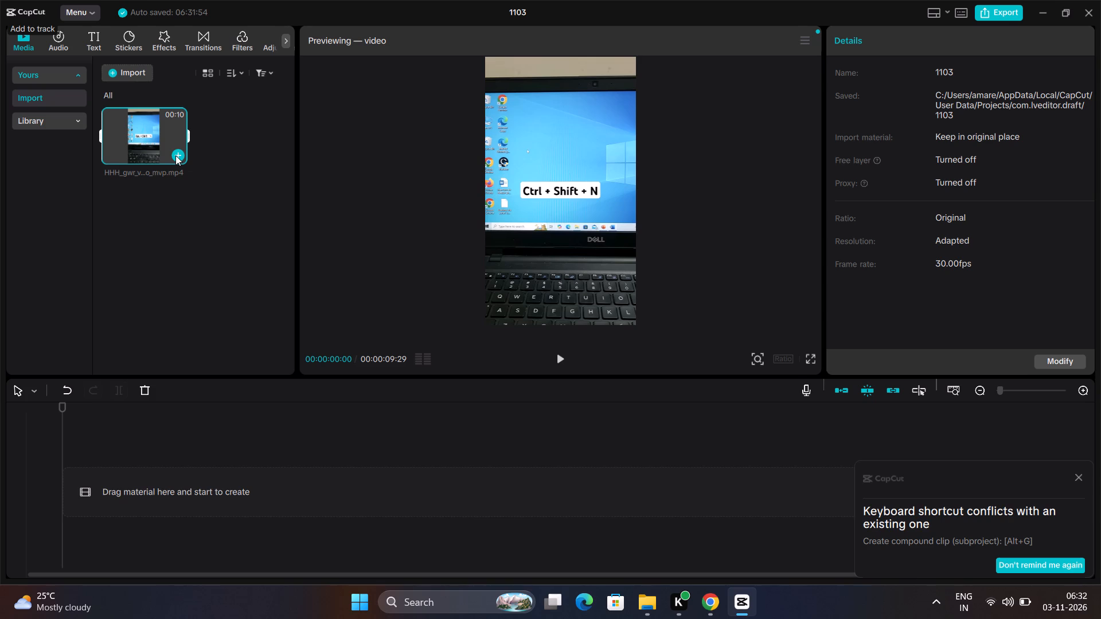
click(178, 152)
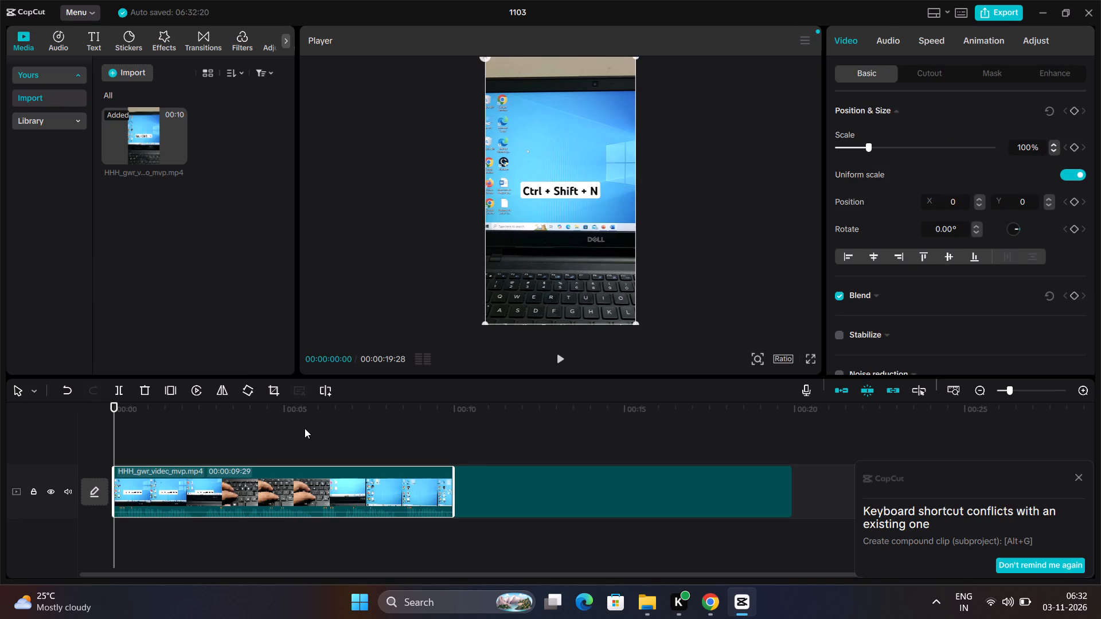
click(149, 389)
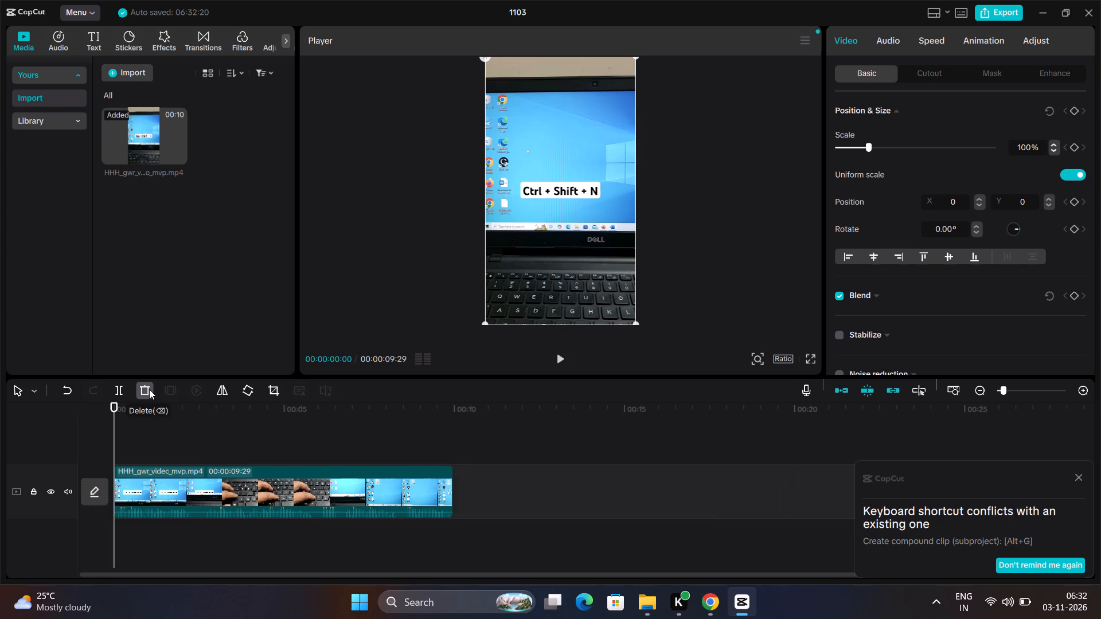
Play the opening of the video clip on the timeline, then return the playhead to the start.
click(263, 504)
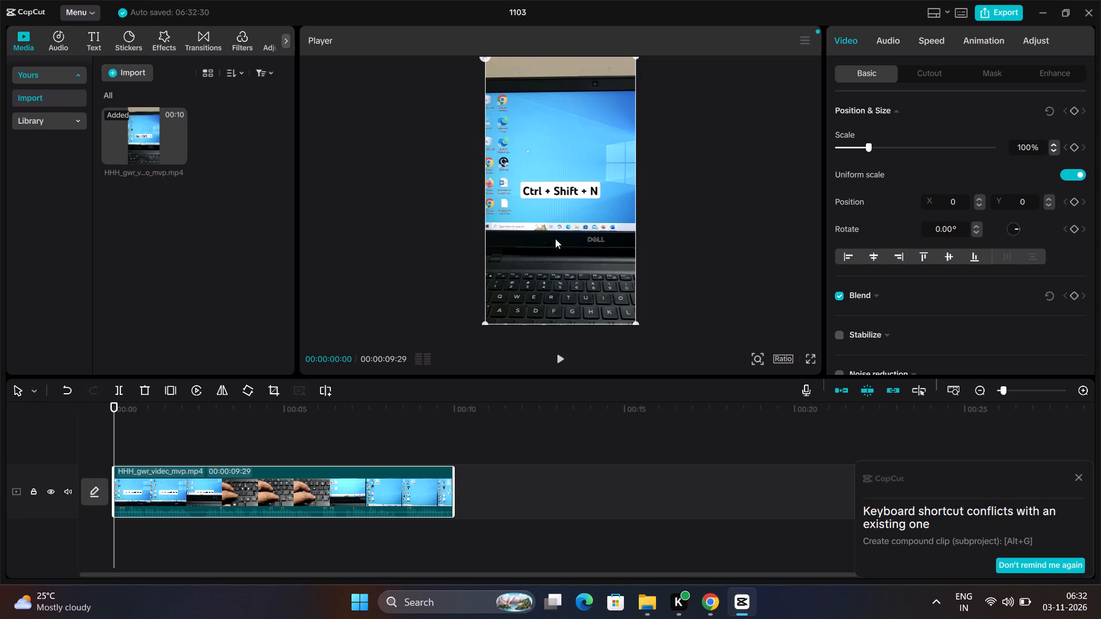
key(space)
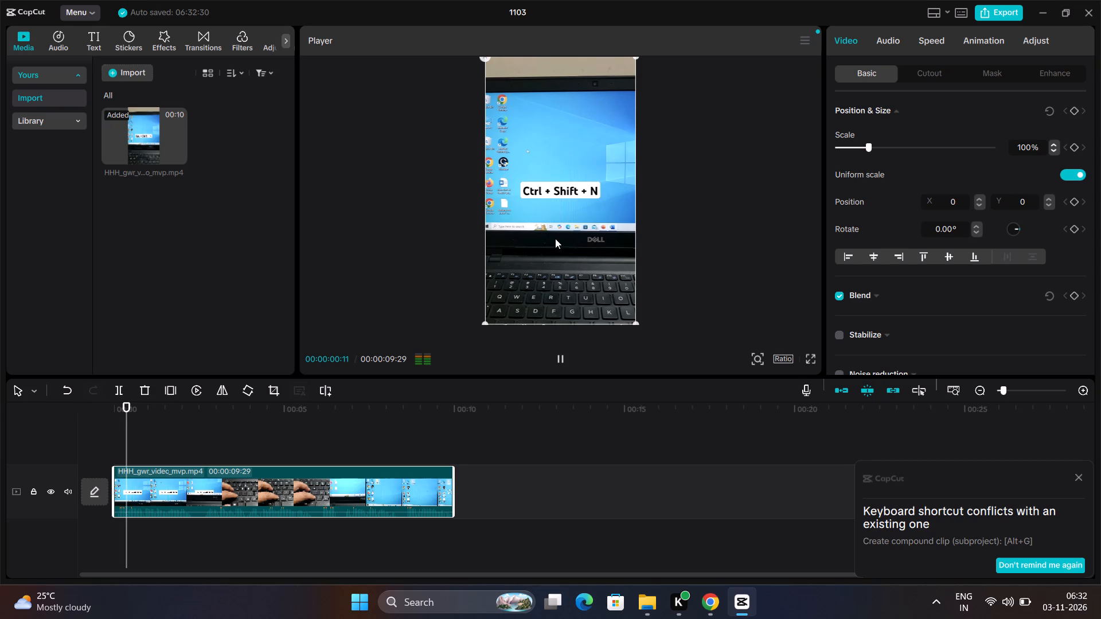
key(space)
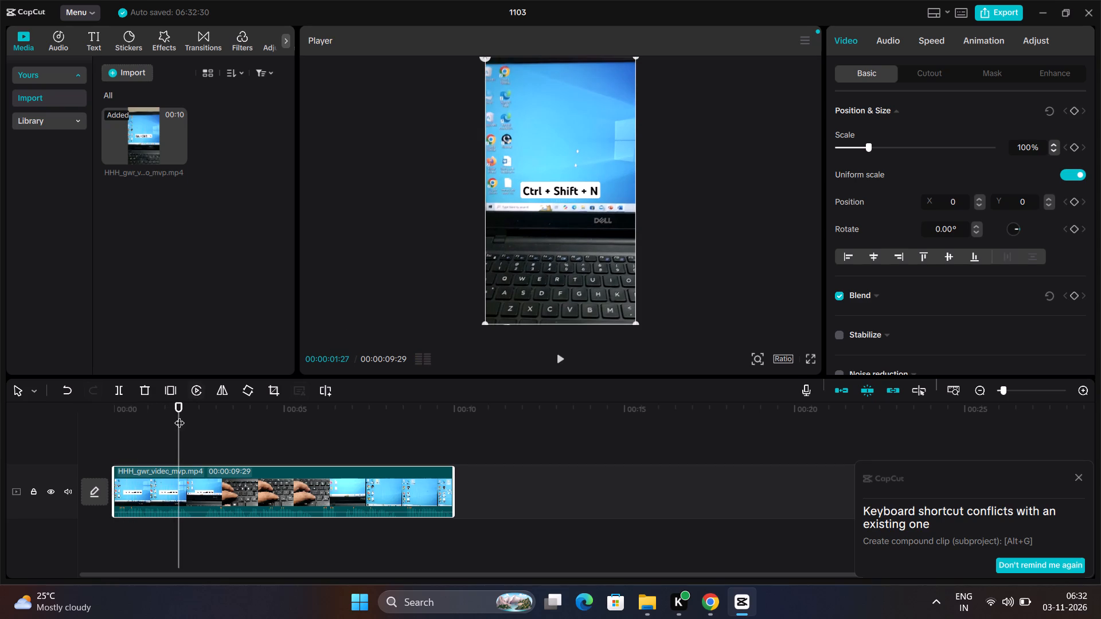
drag(178, 414, 41, 464)
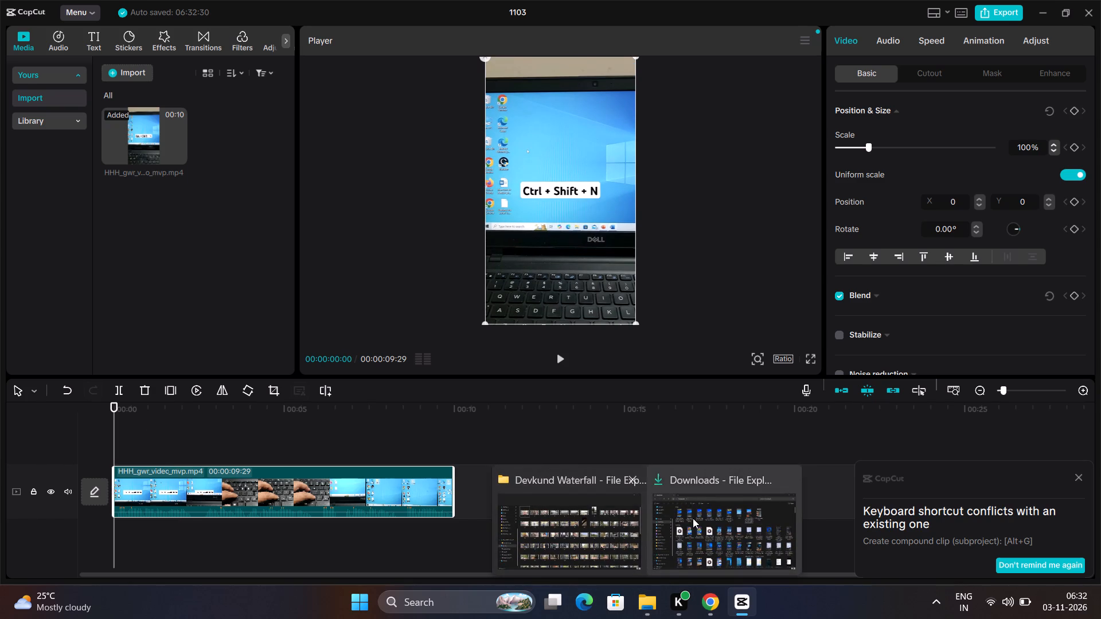
Bring the image Create New Folder Shortcut Tutorial from the Downloads window onto a track above the video, starting at 00:00.
click(693, 518)
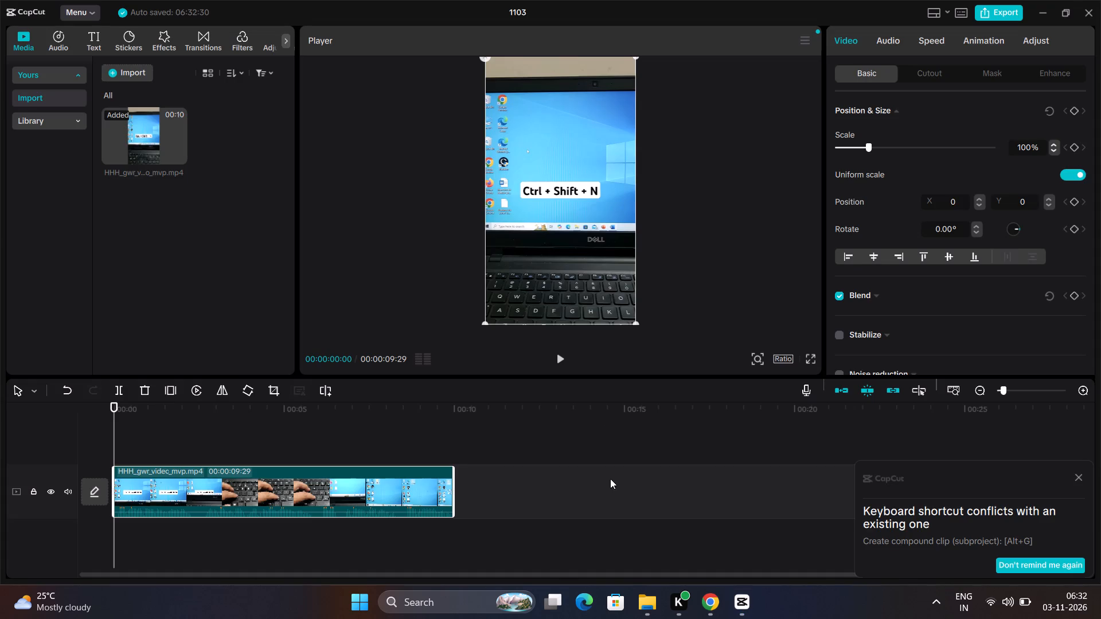
click(699, 543)
click(1039, 10)
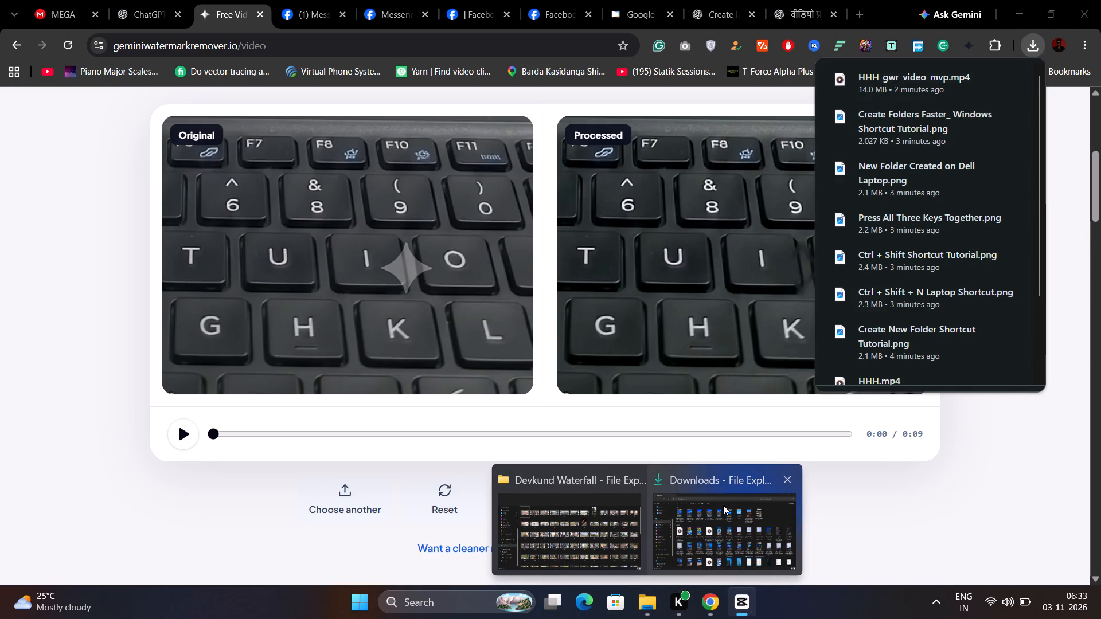
click(723, 506)
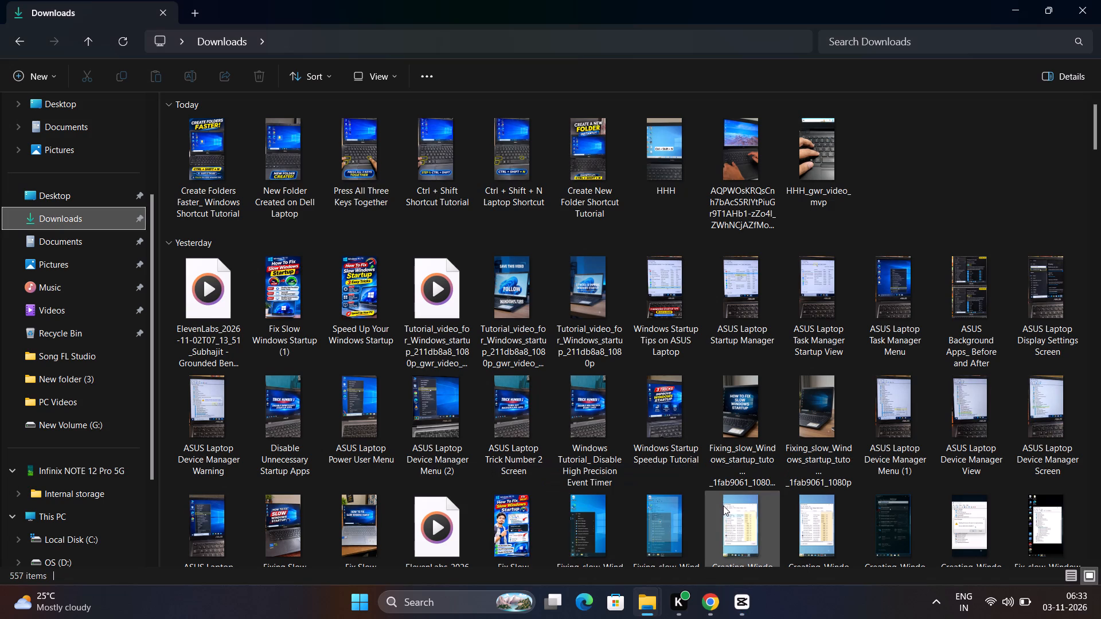
click(580, 172)
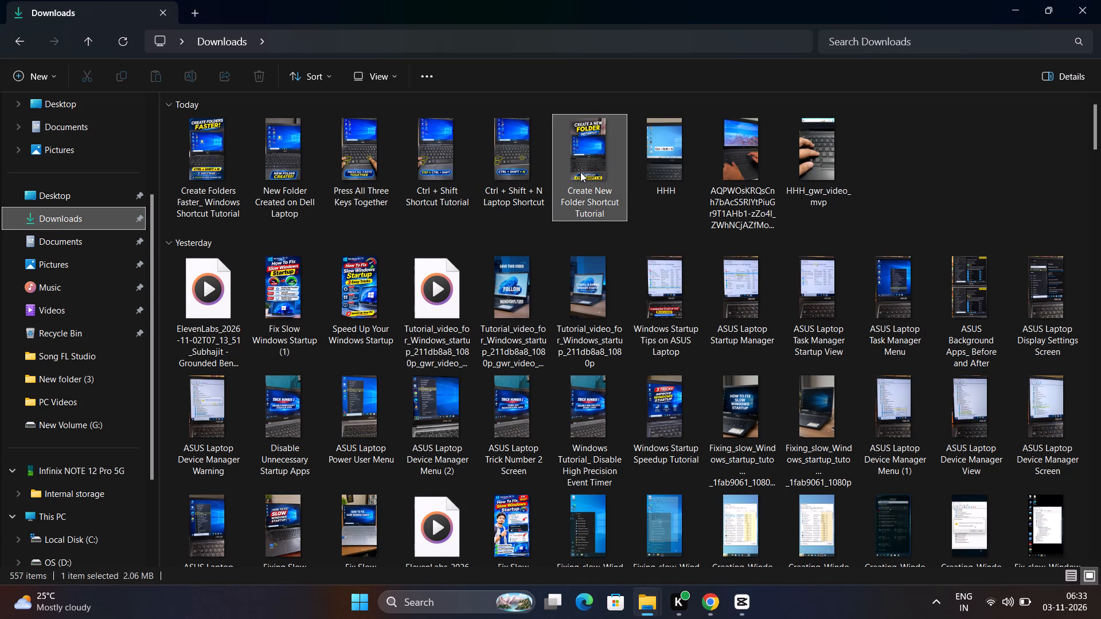
drag(580, 172, 596, 242)
drag(596, 242, 588, 201)
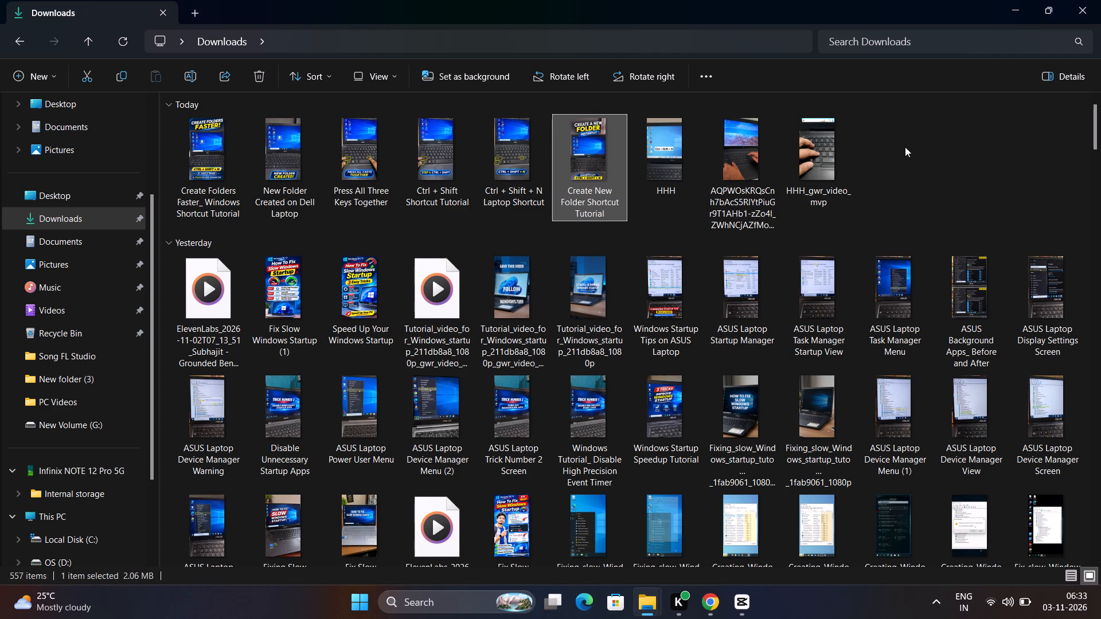
click(908, 163)
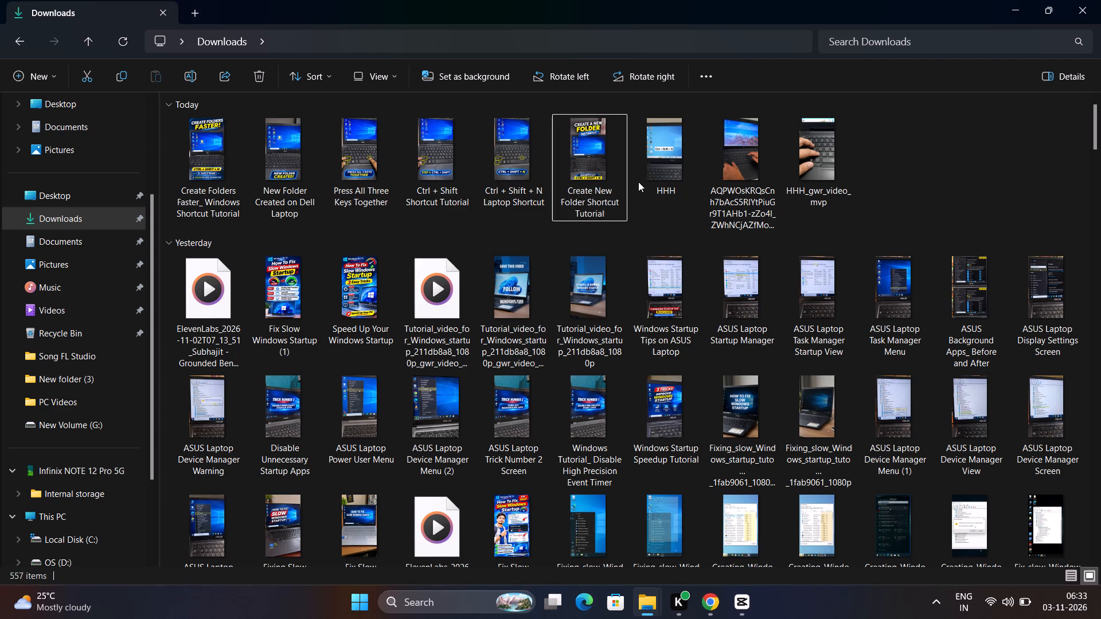
drag(596, 168, 671, 390)
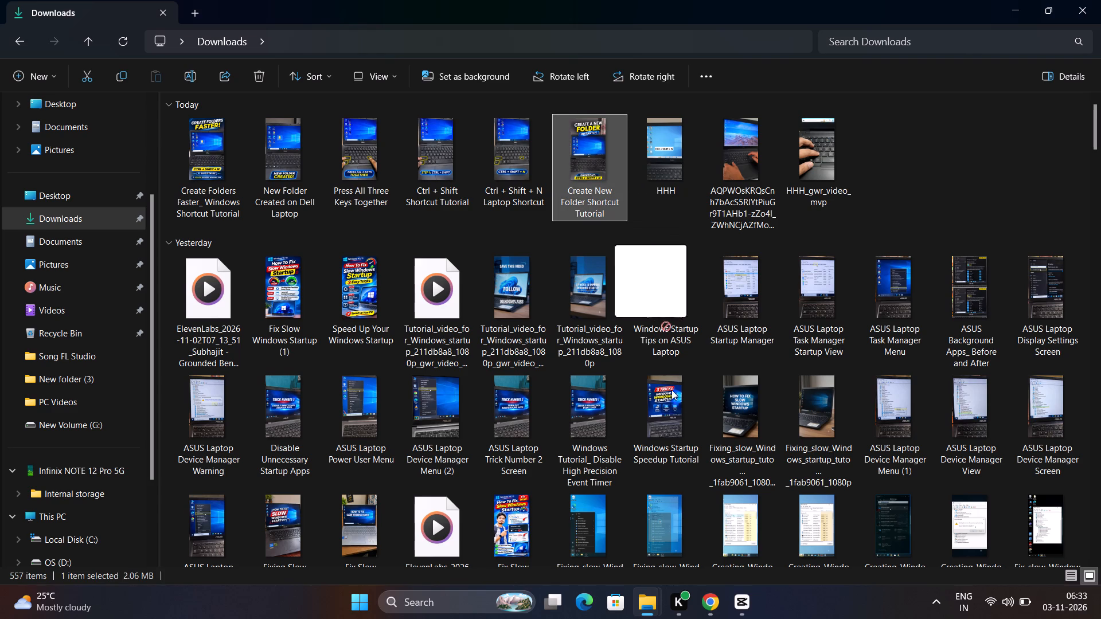
drag(671, 390, 739, 600)
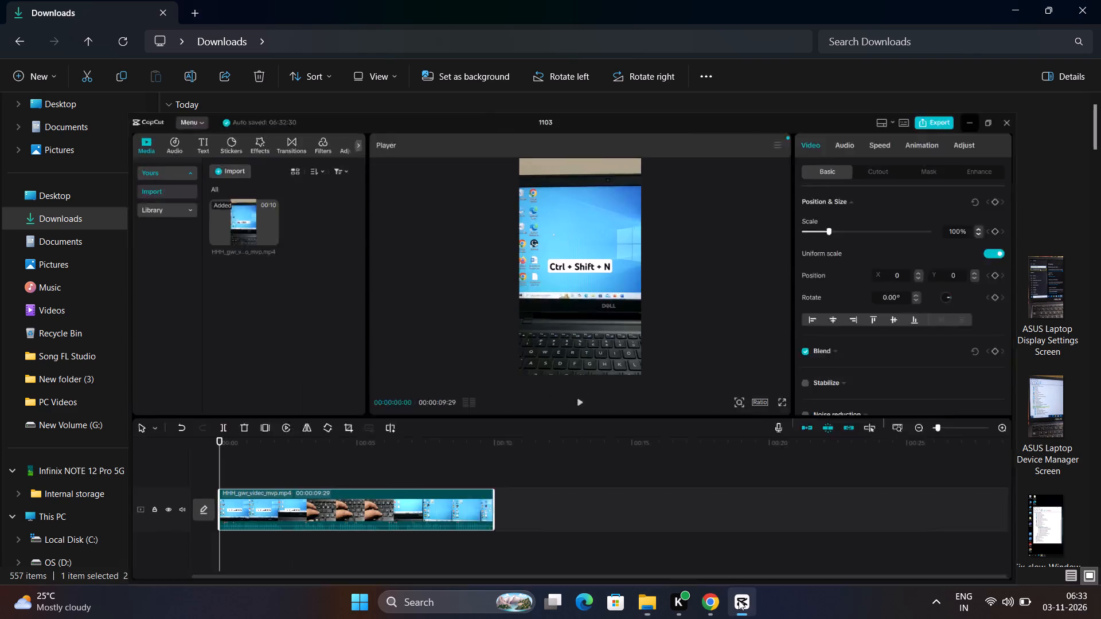
drag(739, 600, 491, 479)
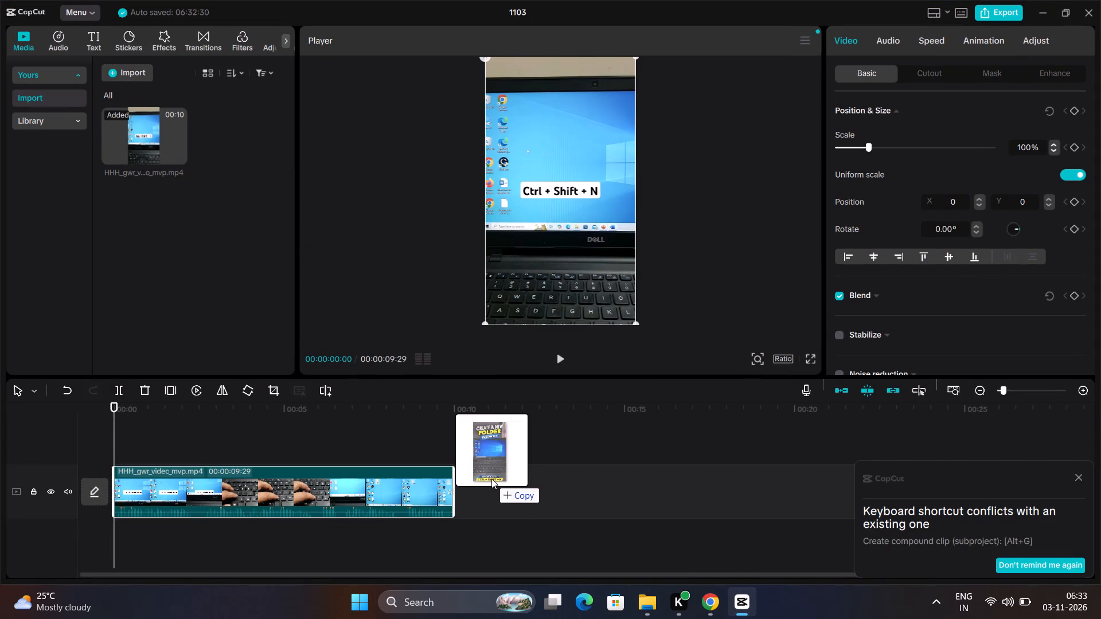
drag(491, 479, 146, 452)
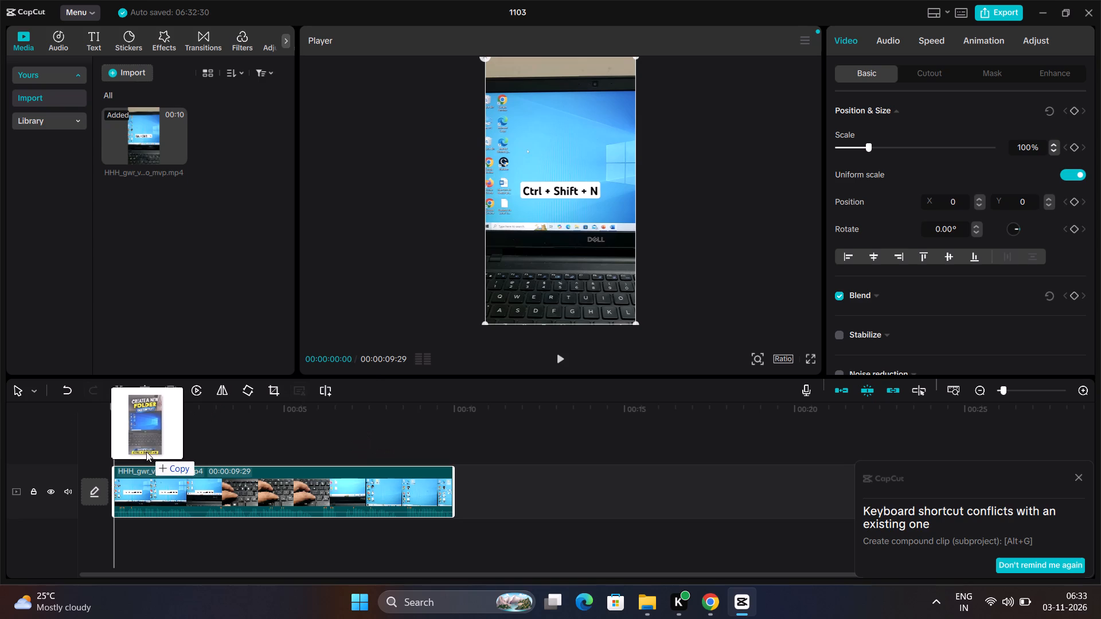
drag(146, 452, 146, 453)
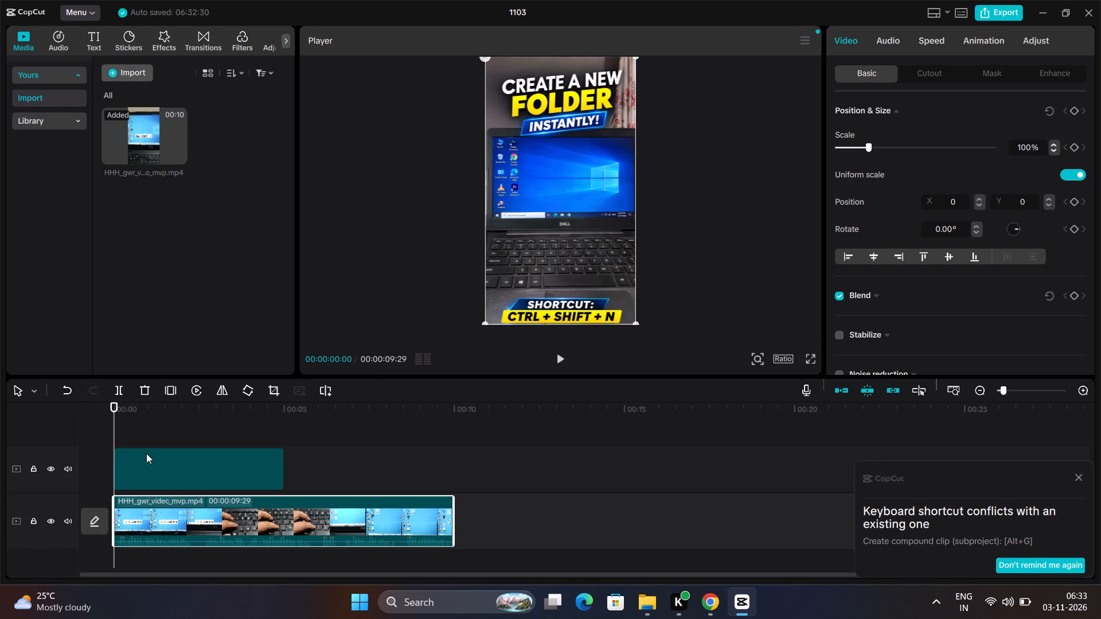
Play the timeline from the start in short bursts to find where the title image should end.
drag(112, 403, 93, 408)
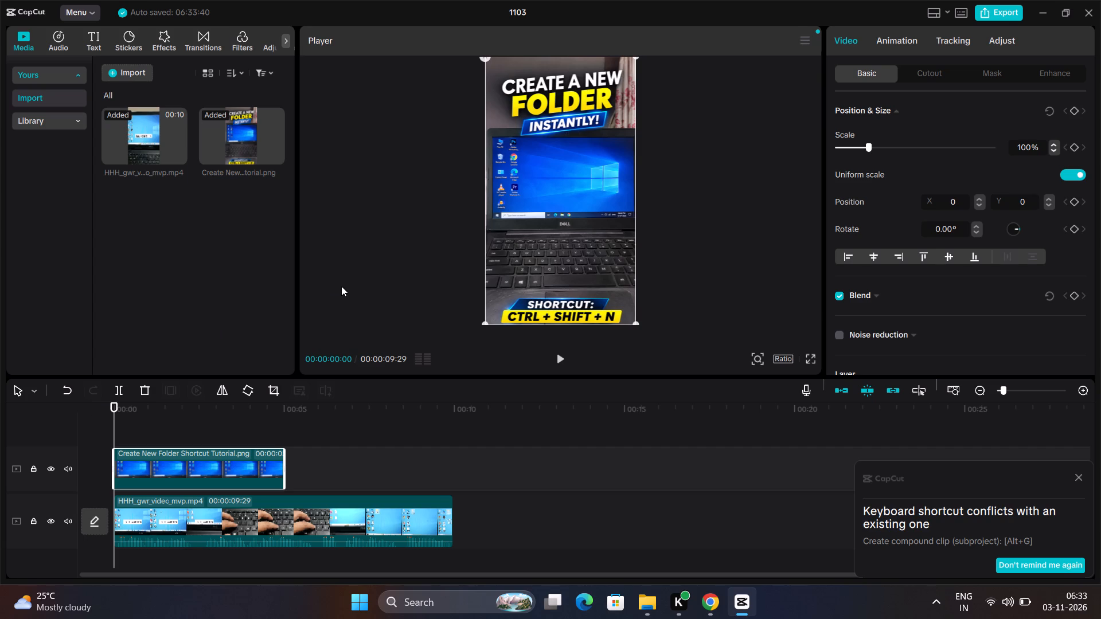
key(space)
key(space)
key(space)
key(space)
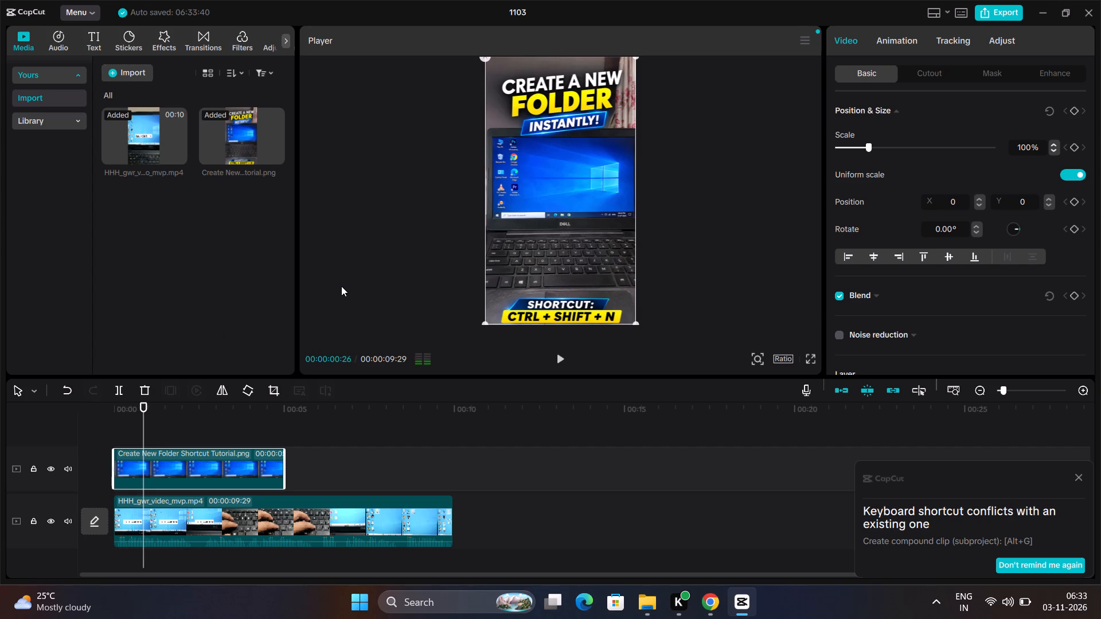
key(space)
key(space)
key(space)
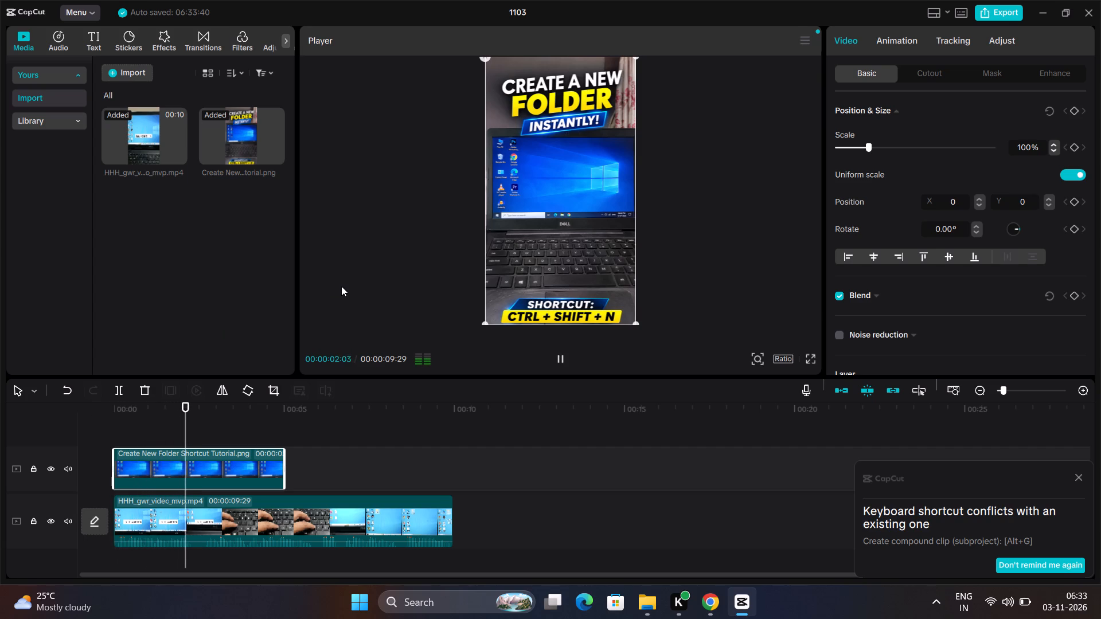
key(space)
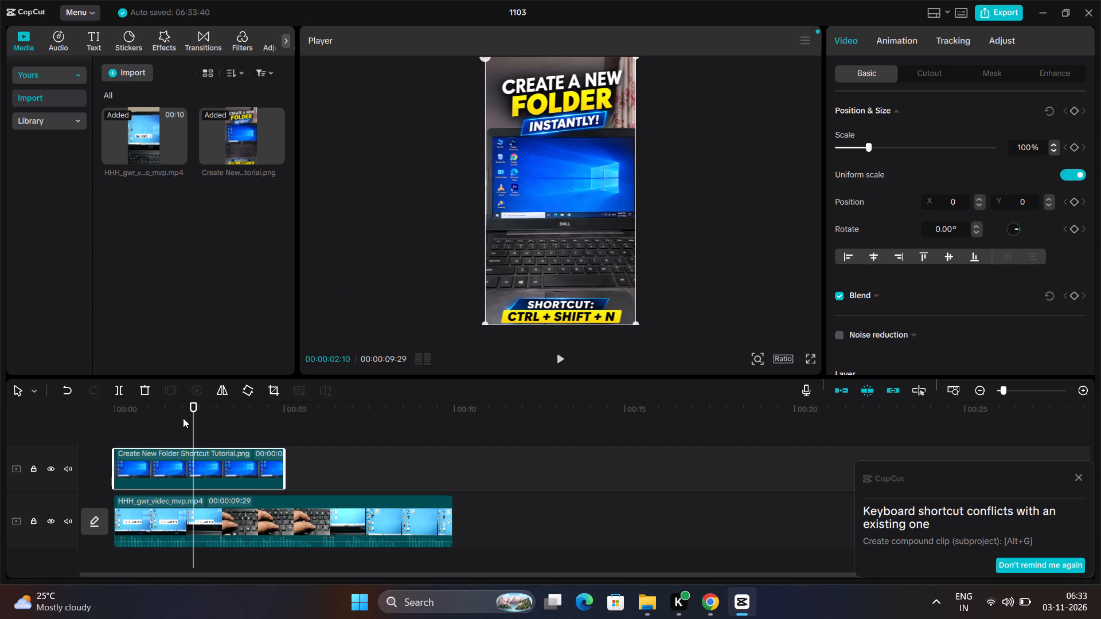
Split the Create New Folder Shortcut Tutorial image at 00:00:02:21 and delete the part after the cut.
drag(190, 418, 203, 426)
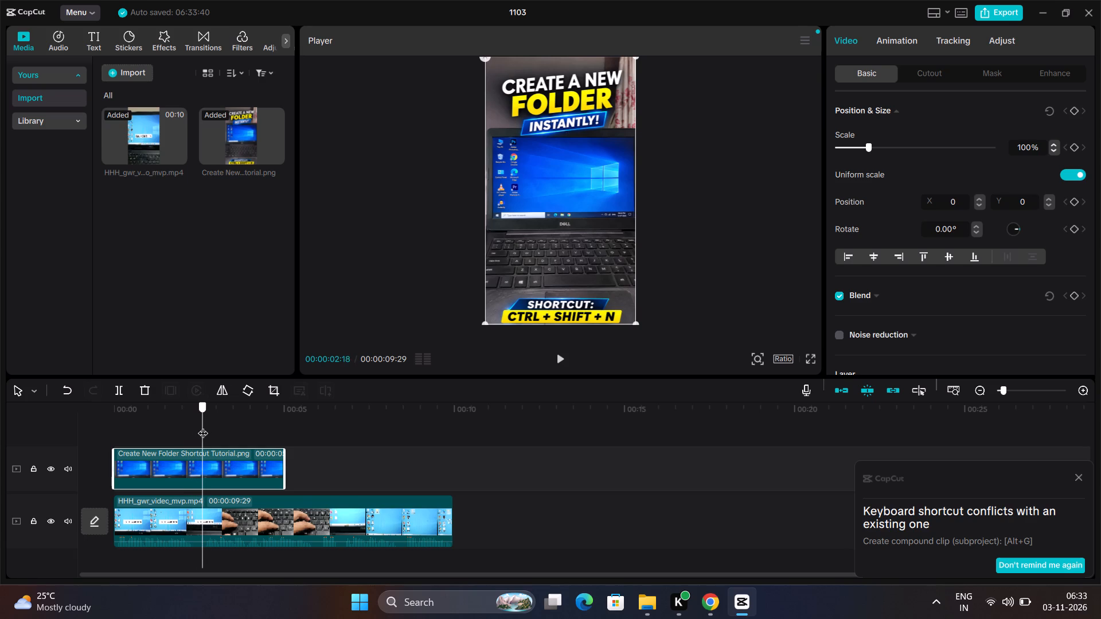
drag(203, 426, 204, 427)
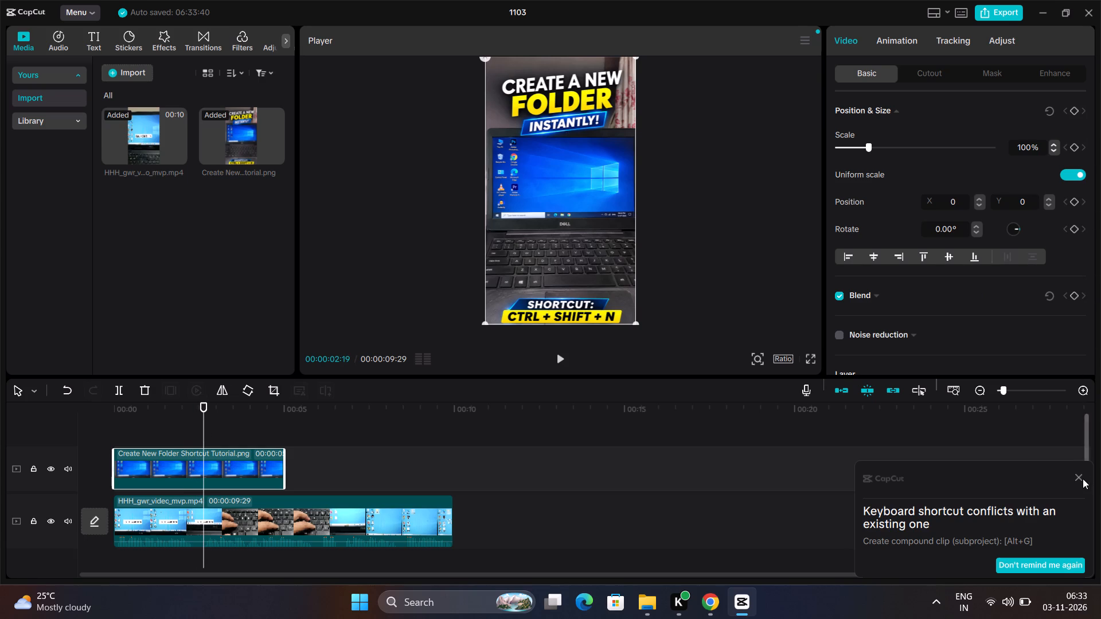
click(1080, 479)
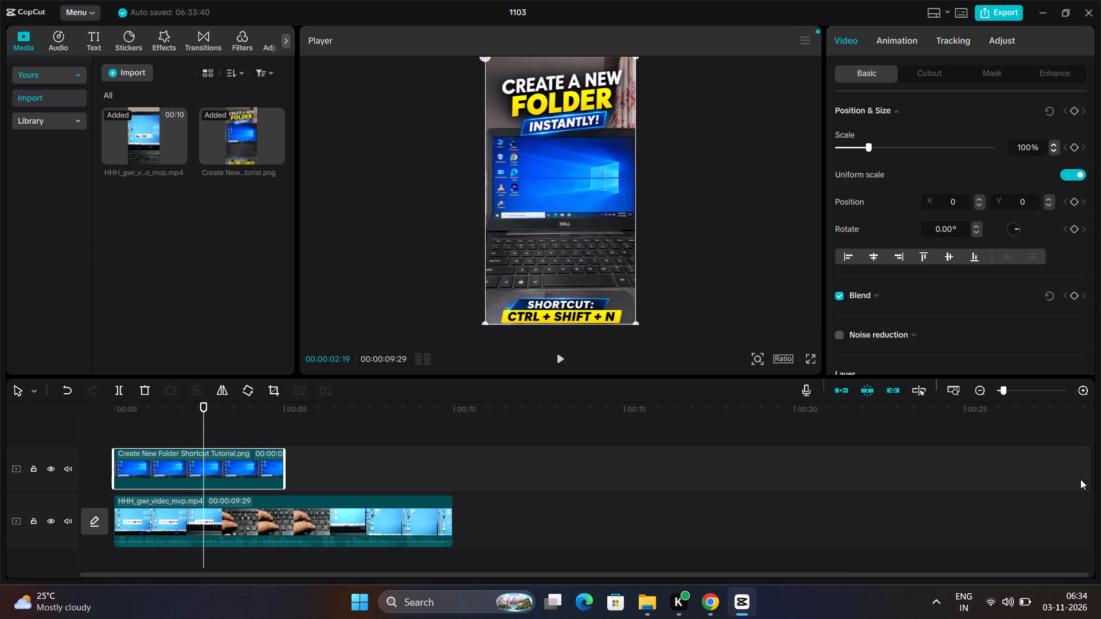
click(1084, 386)
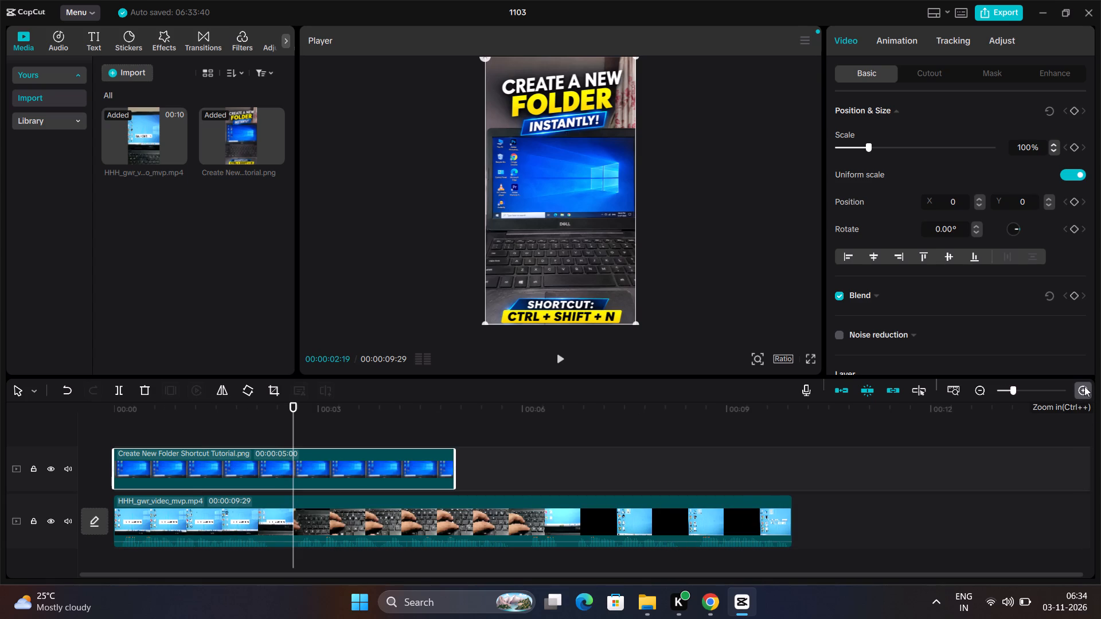
click(1084, 386)
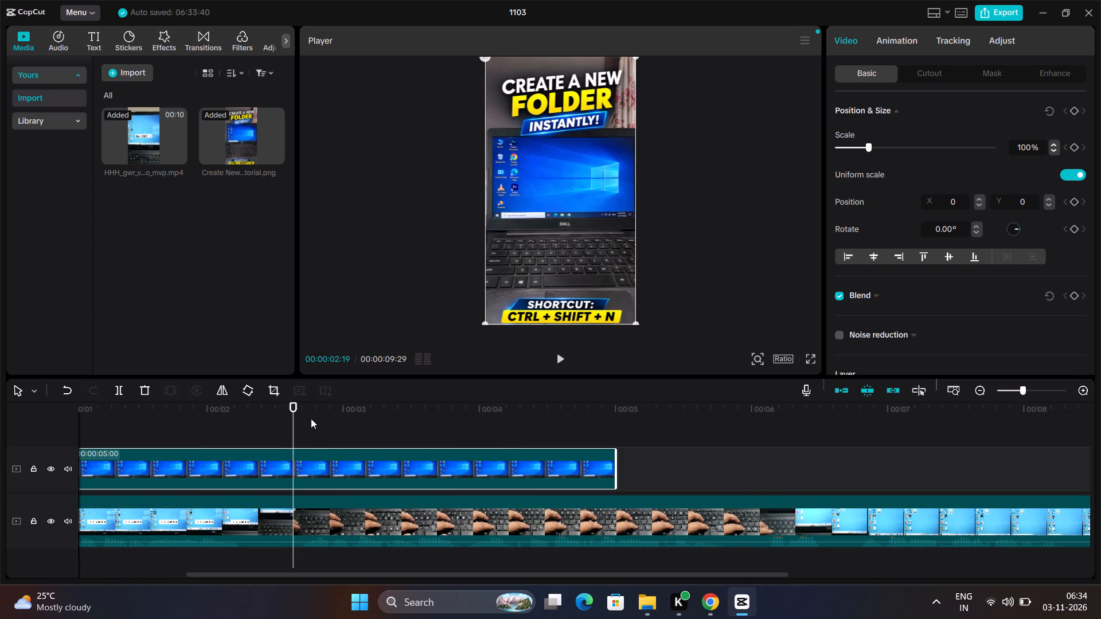
drag(293, 408, 309, 419)
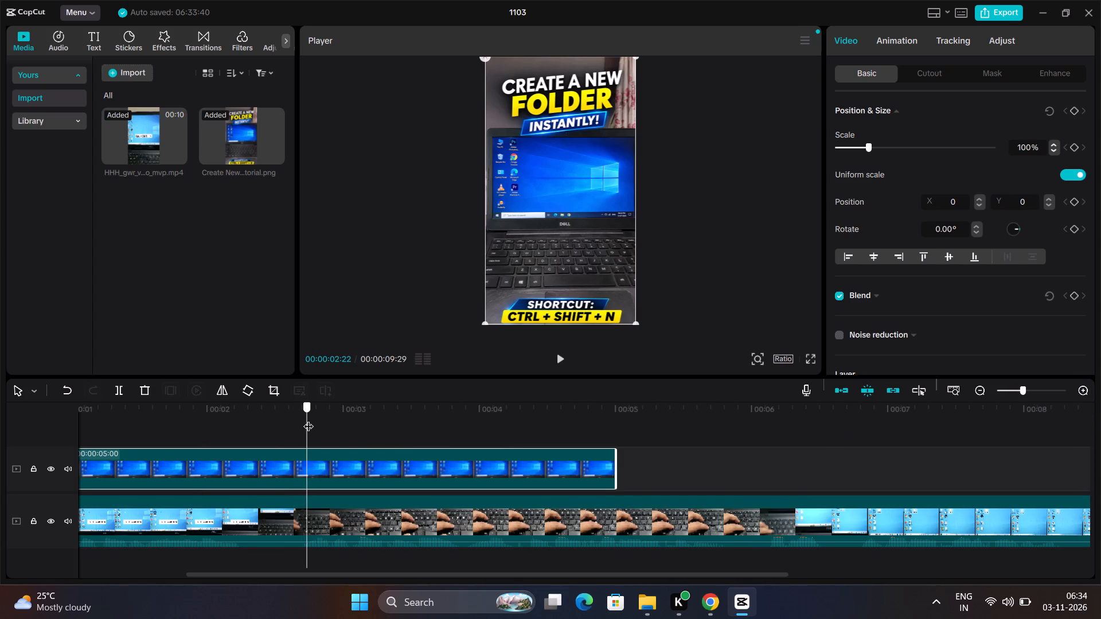
drag(309, 419, 304, 416)
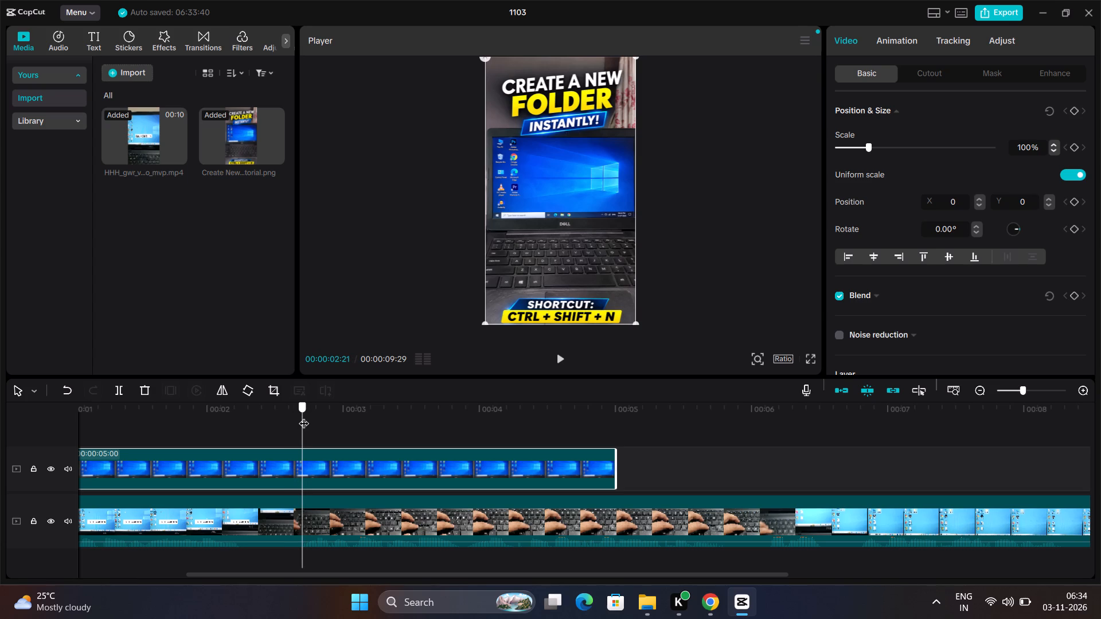
drag(304, 416, 303, 416)
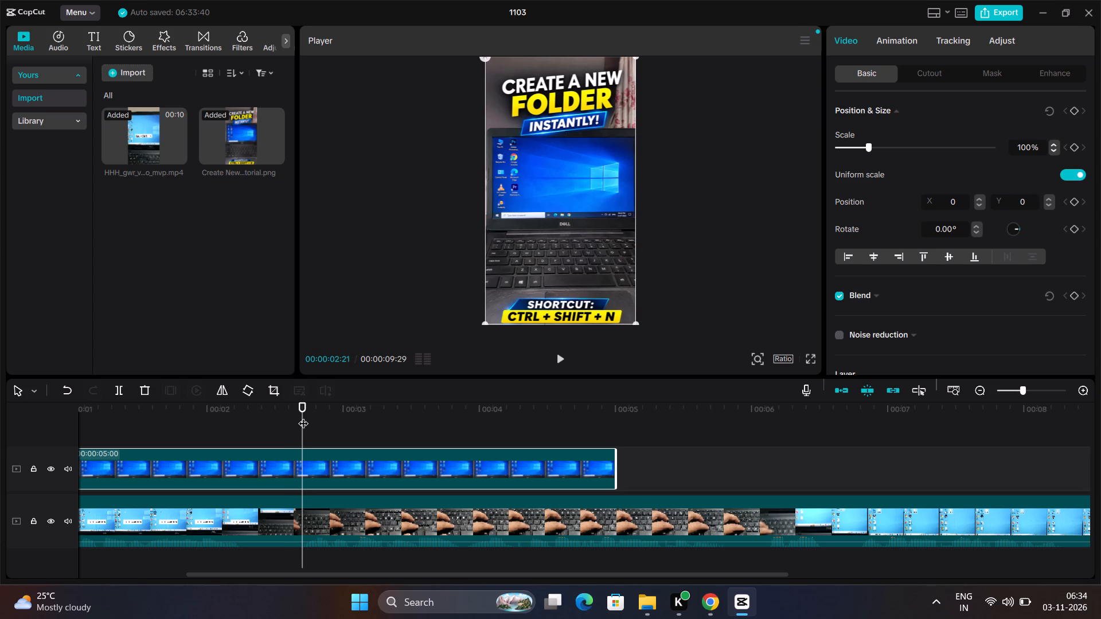
click(303, 416)
click(275, 478)
click(115, 391)
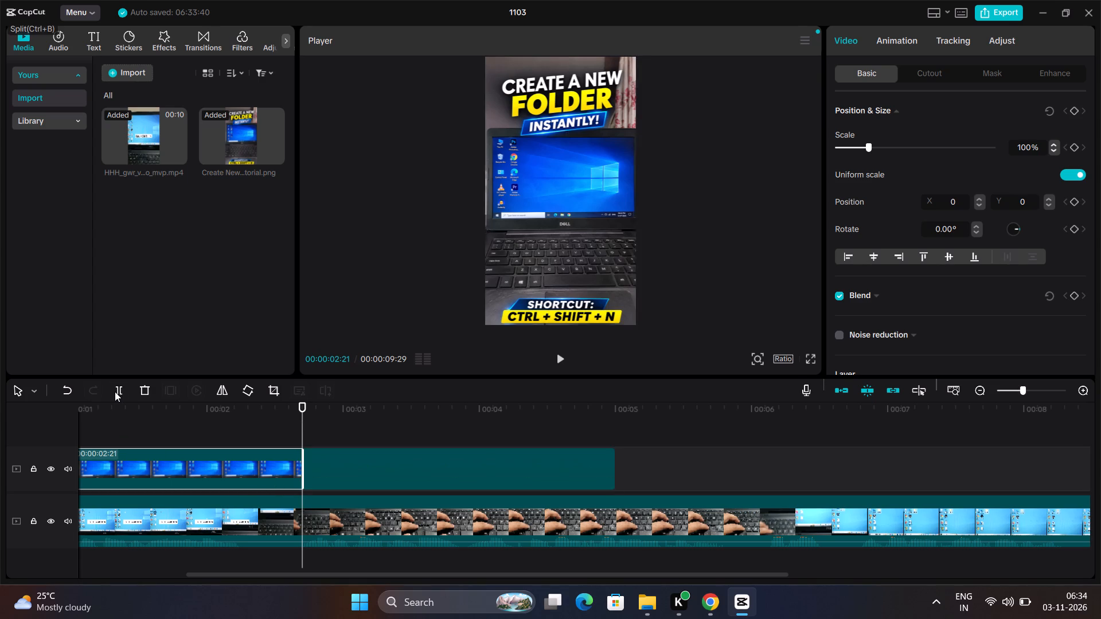
click(146, 389)
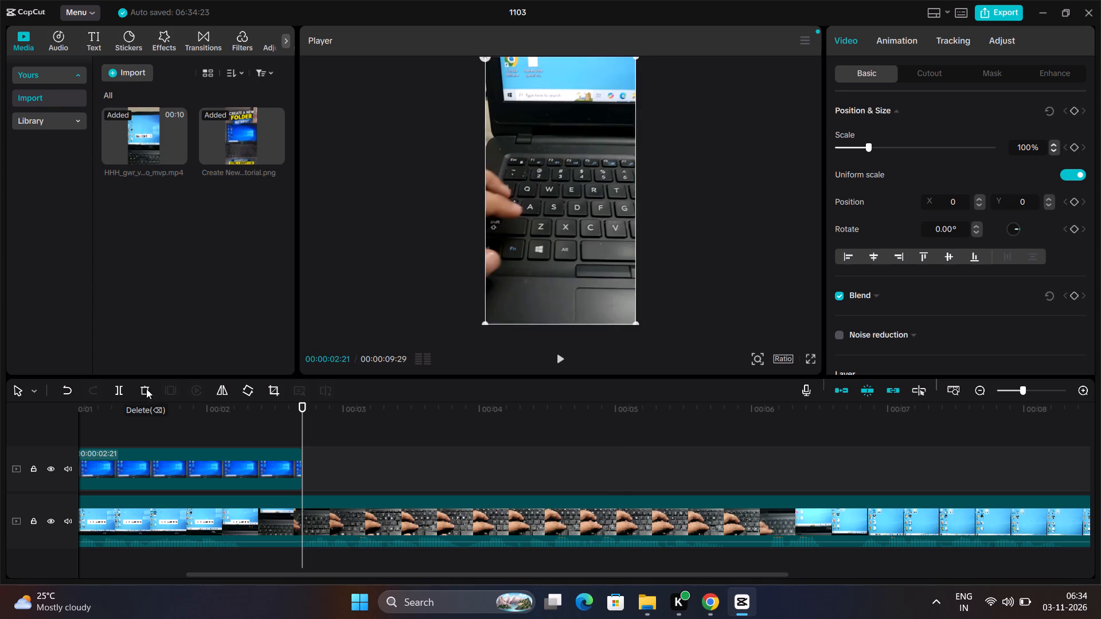
Add a Position & Size keyframe at 00:00:00:00 on the Create New Folder Shortcut Tutorial image.
click(980, 389)
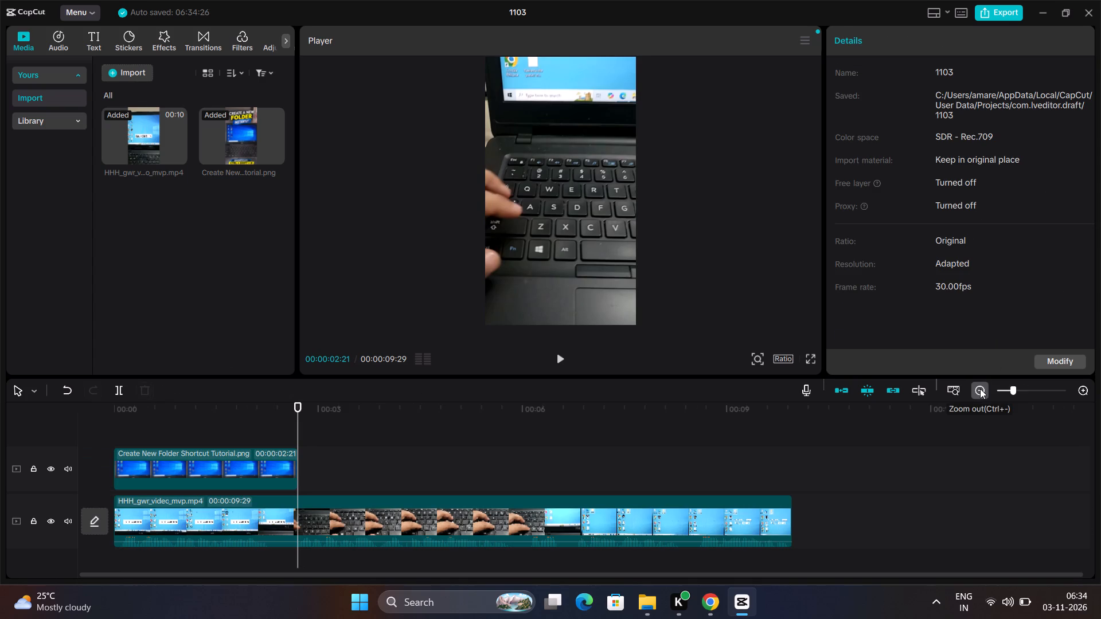
click(980, 389)
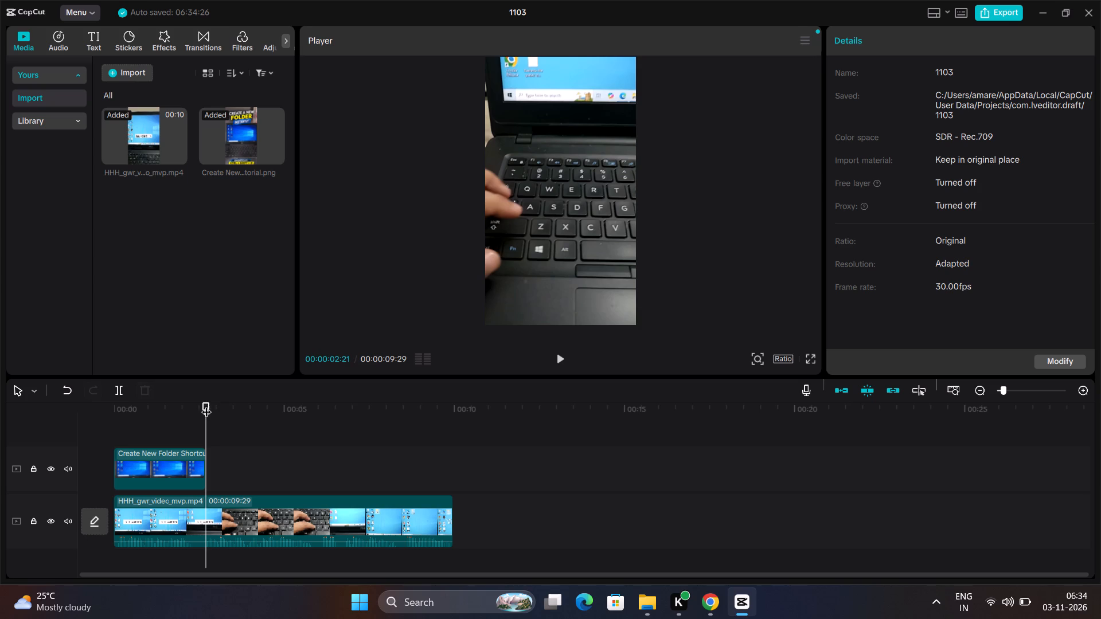
drag(206, 405, 88, 429)
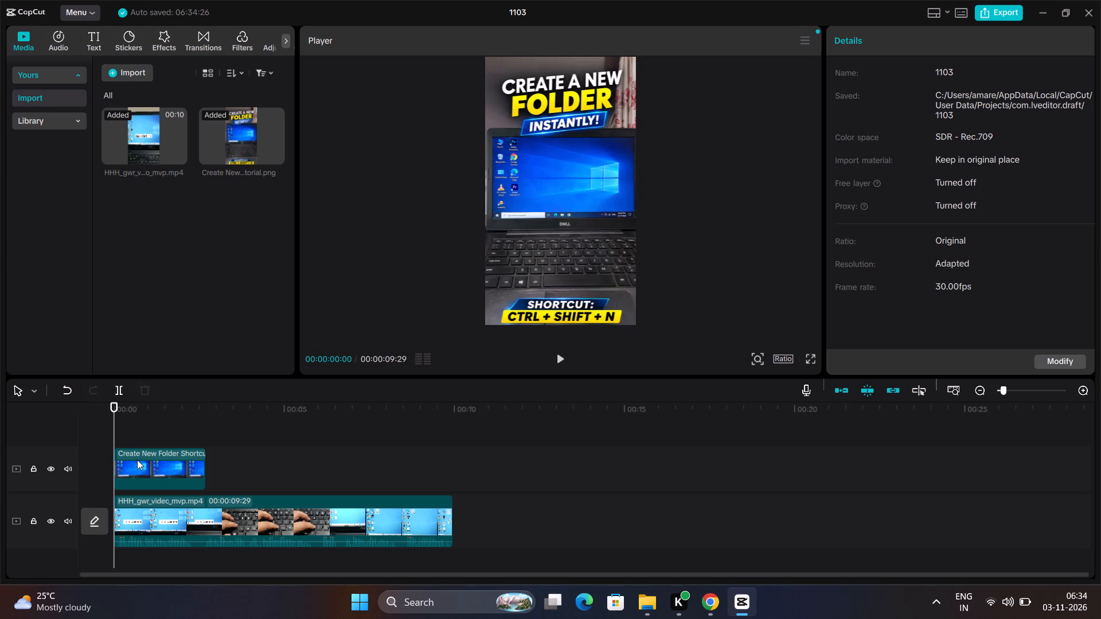
click(137, 460)
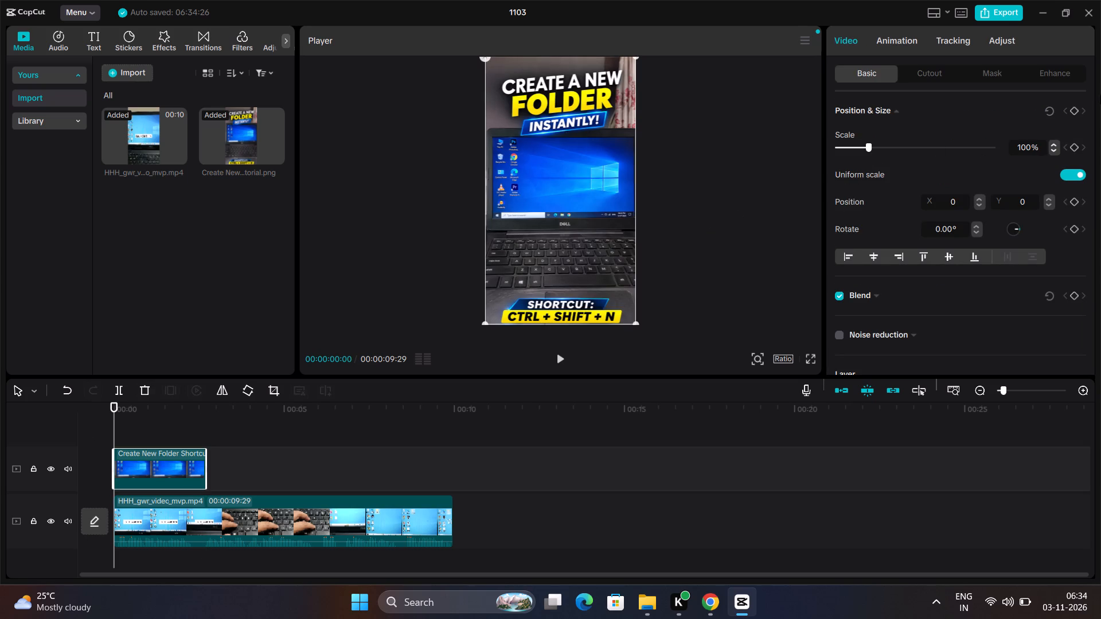
click(1073, 110)
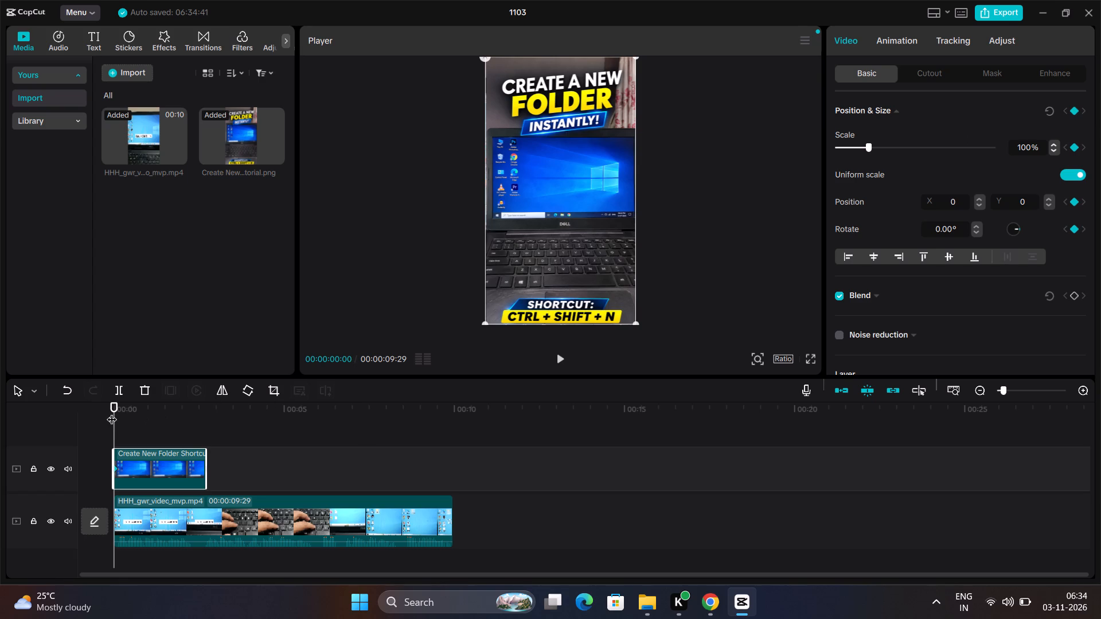
At the title image's end, 00:00:02:21, set its scale to 120% and add a Position & Size keyframe.
drag(112, 412, 205, 419)
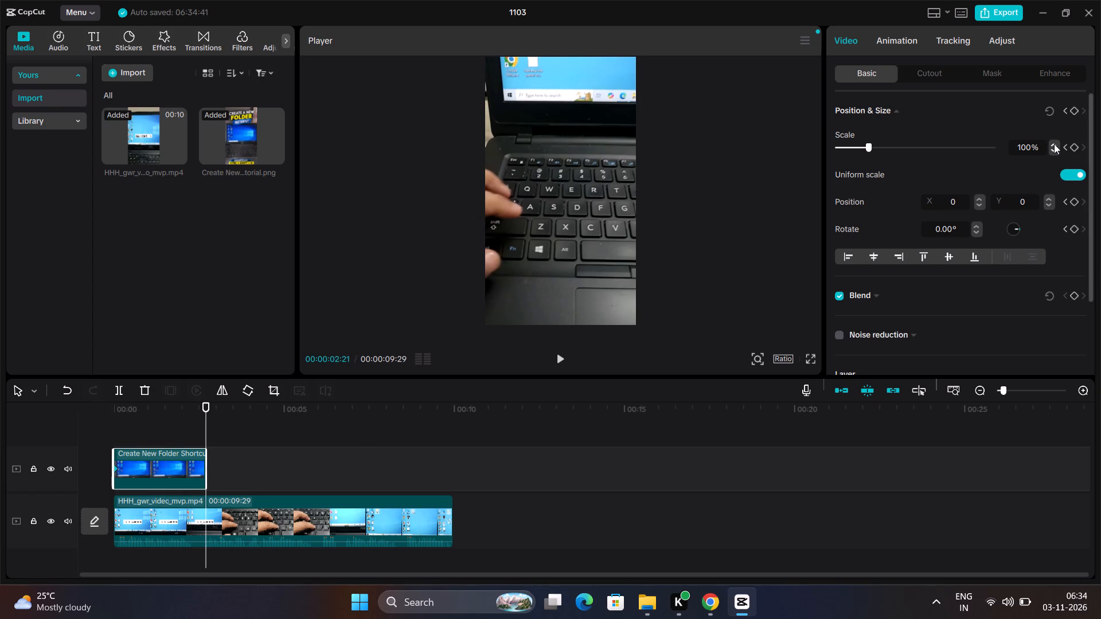
triple_click(1054, 144)
triple_click(1054, 144)
triple_click(1054, 144)
triple_click(1054, 144)
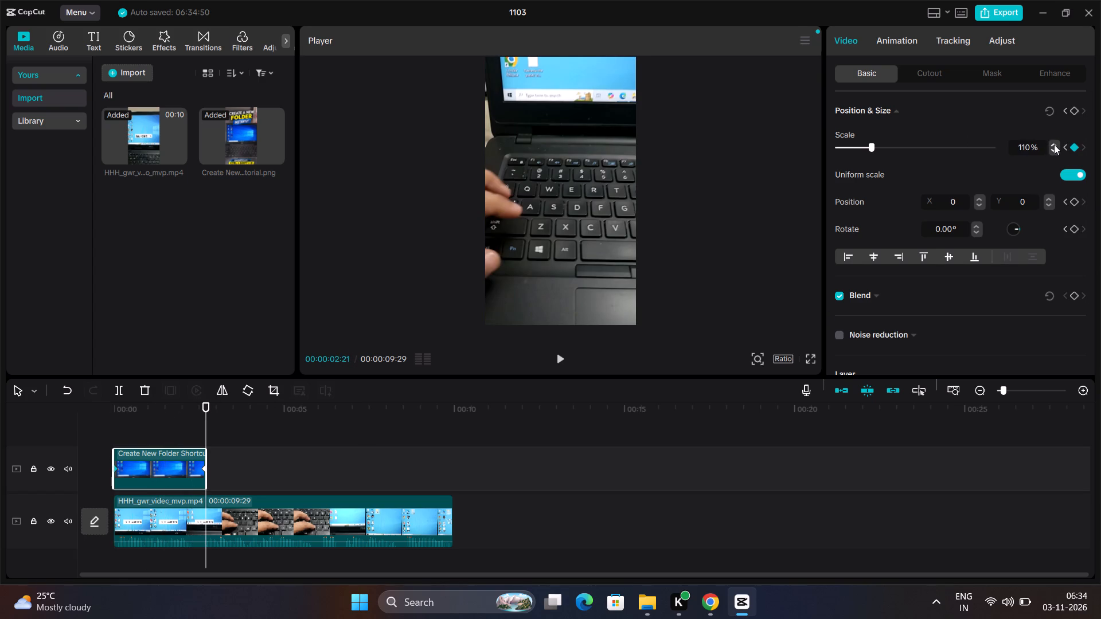
triple_click(1054, 144)
triple_click(1054, 144)
click(1054, 144)
click(1054, 144)
click(1073, 112)
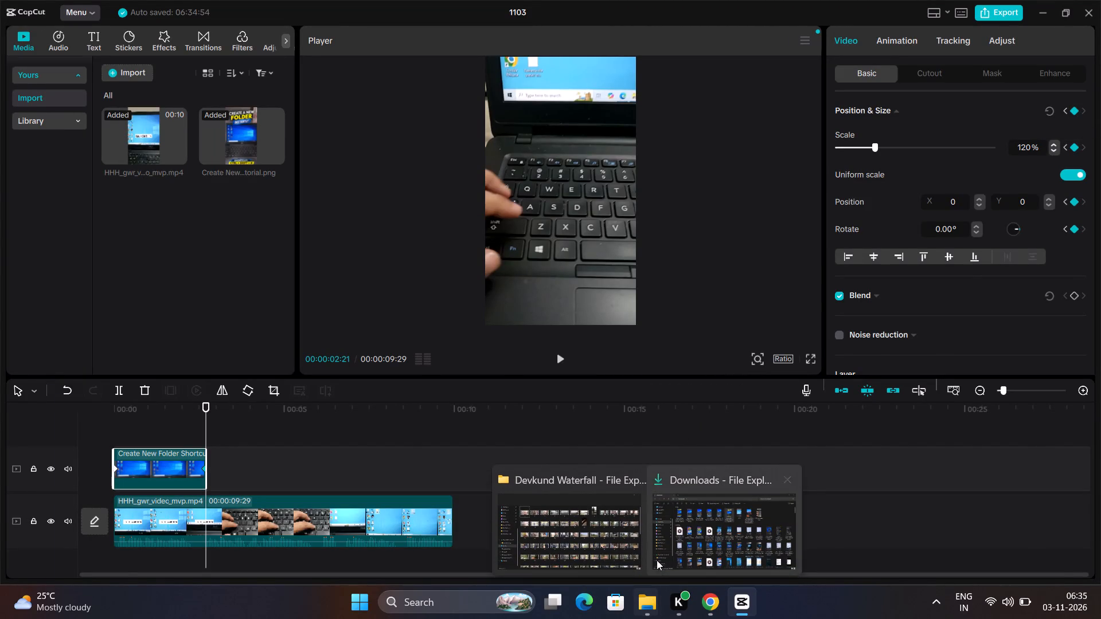
Bring the image Ctrl + Shift + N Laptop Shortcut from the Downloads window onto the upper track, directly after the title image.
click(658, 549)
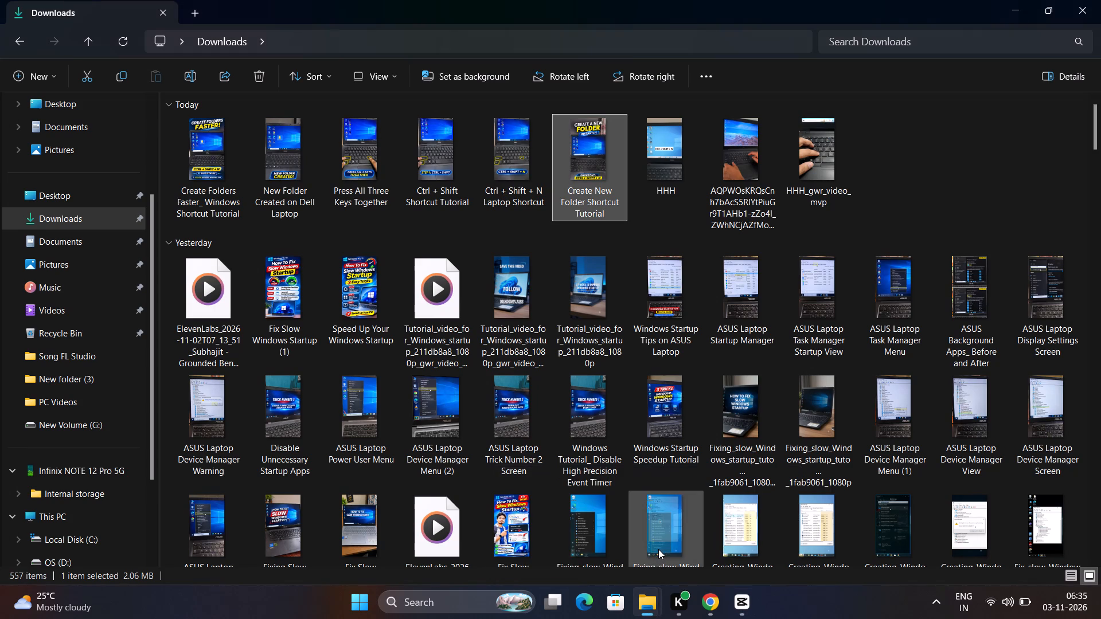
click(504, 179)
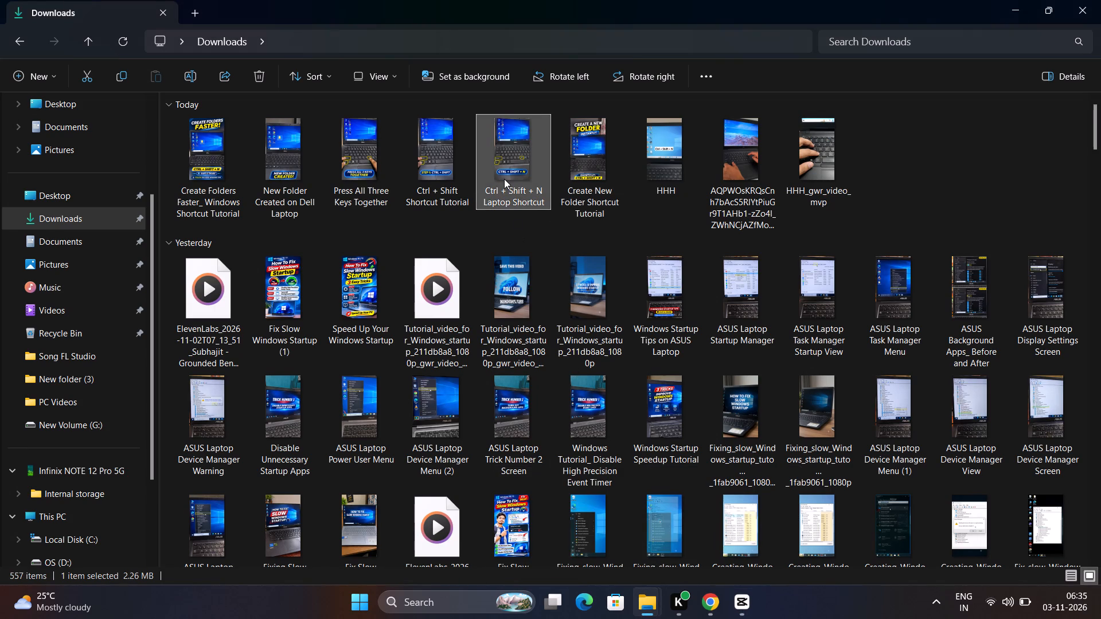
drag(504, 179, 739, 596)
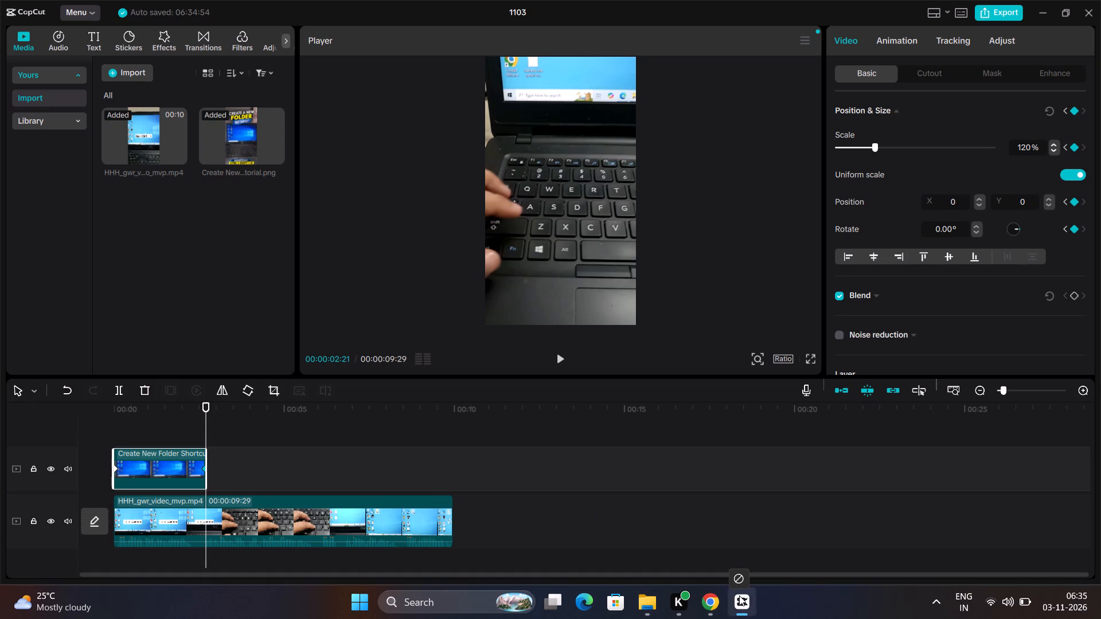
drag(739, 596, 371, 481)
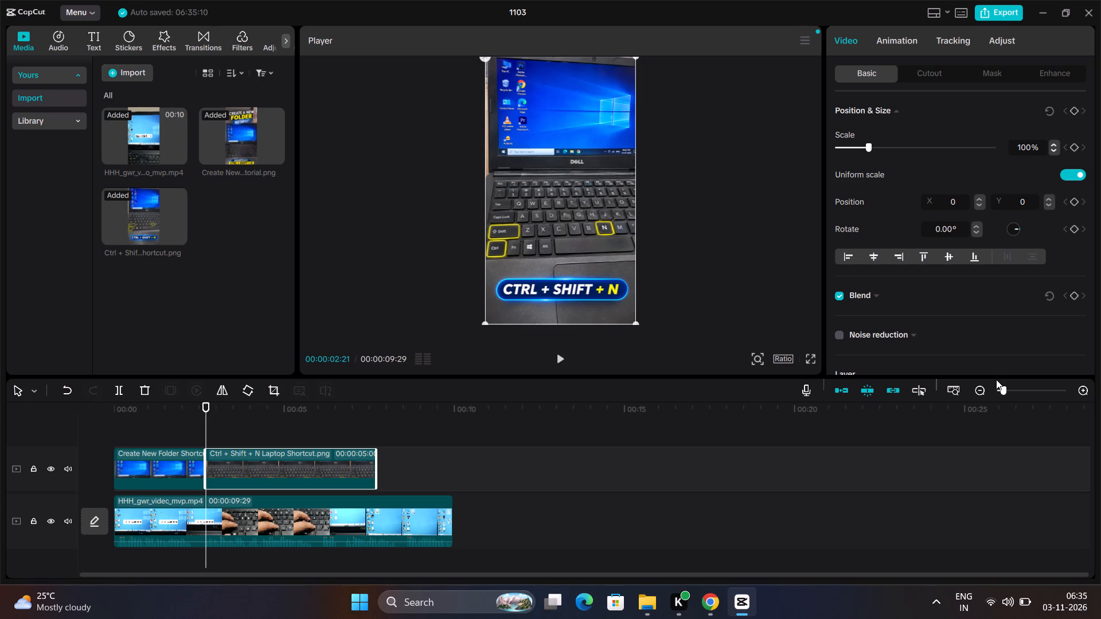
Play the timeline from 00:00:02:21 in short bursts to check the shortcut image's timing, then park the playhead at 00:00:06:02.
click(1077, 388)
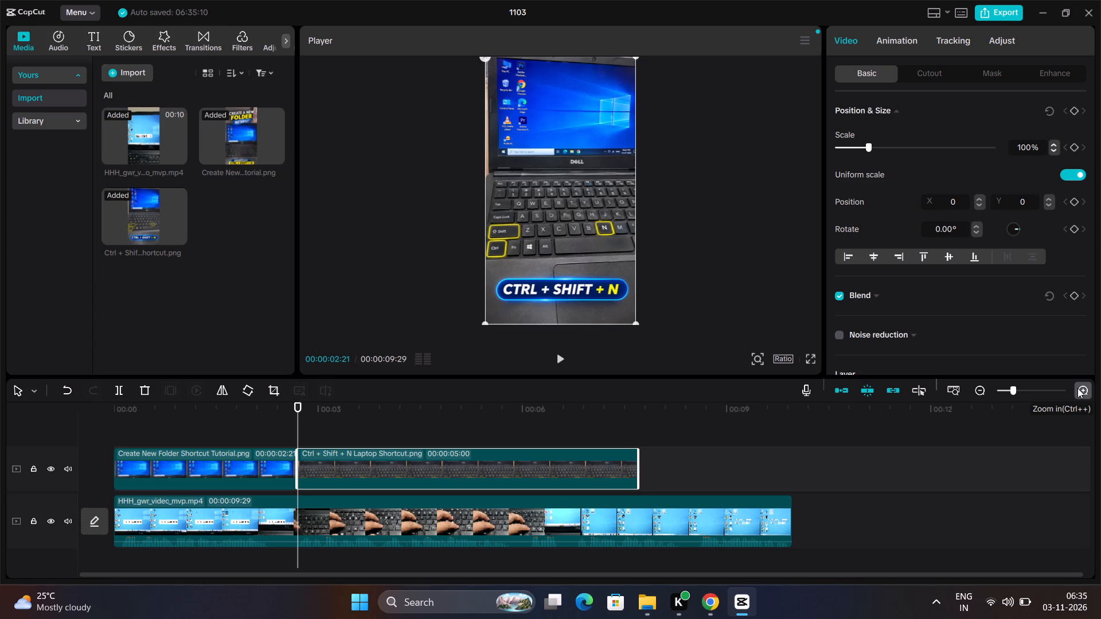
key(space)
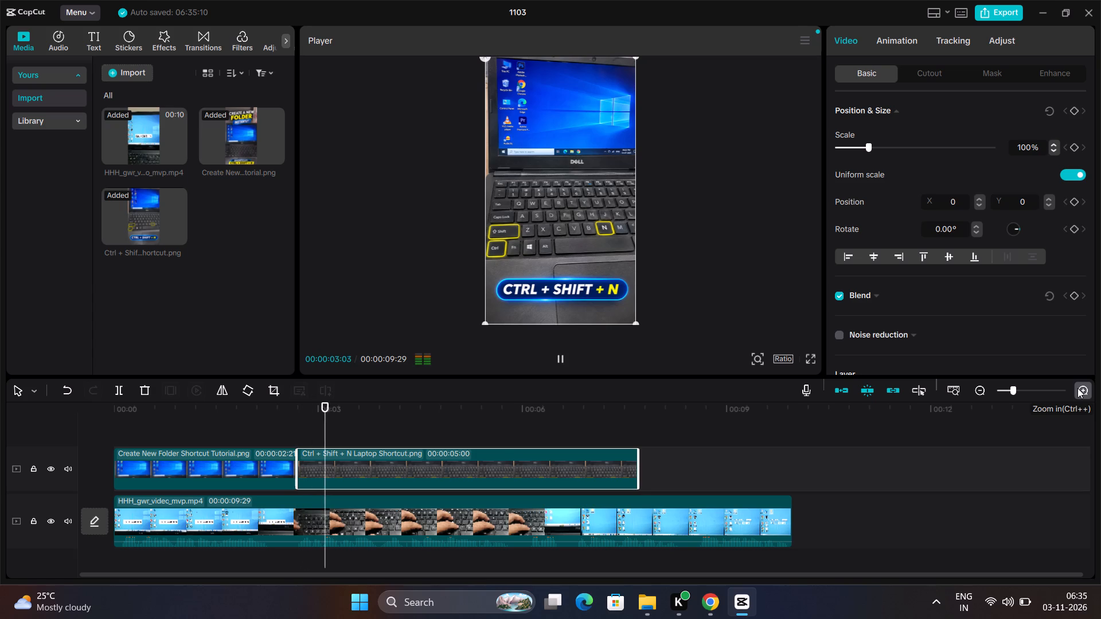
key(space)
key(space)
key(space)
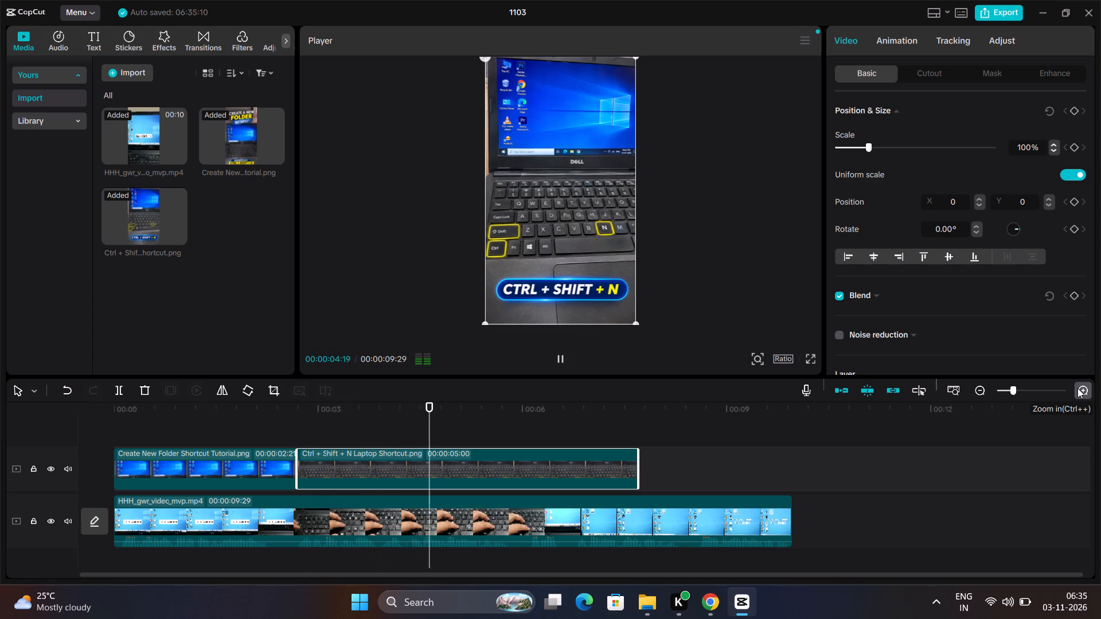
key(space)
key(space)
key(space)
key(space)
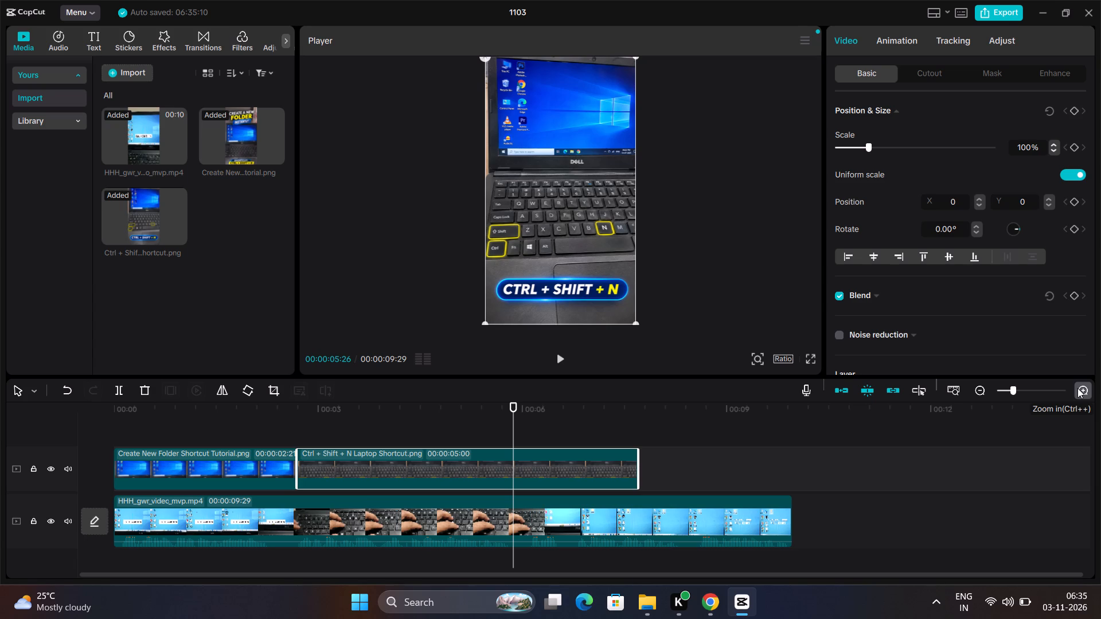
key(space)
key(space)
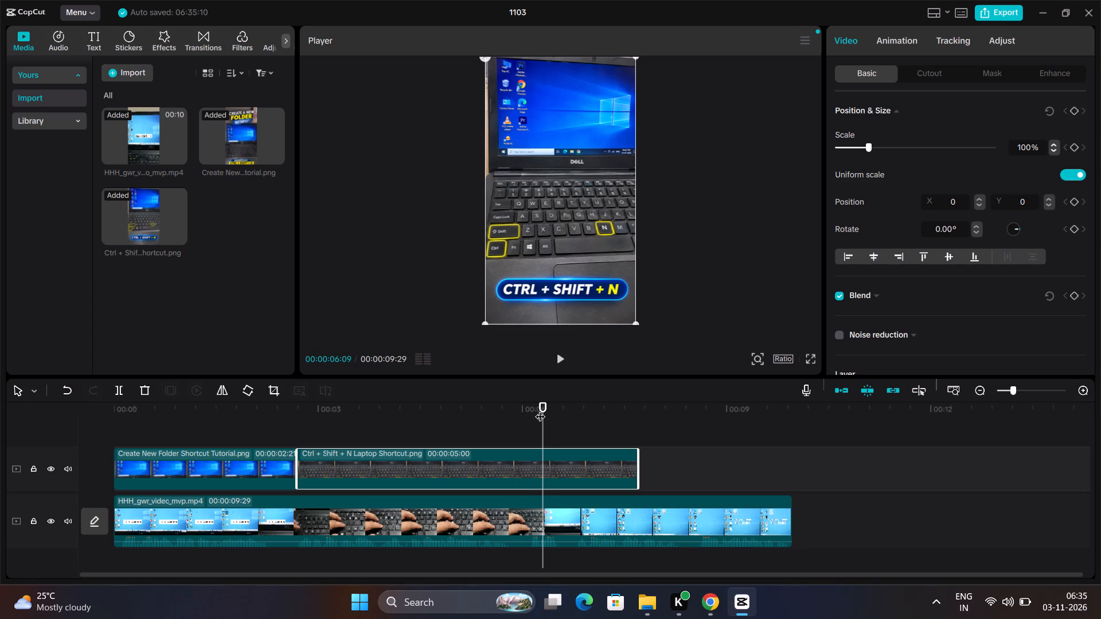
drag(540, 409, 527, 413)
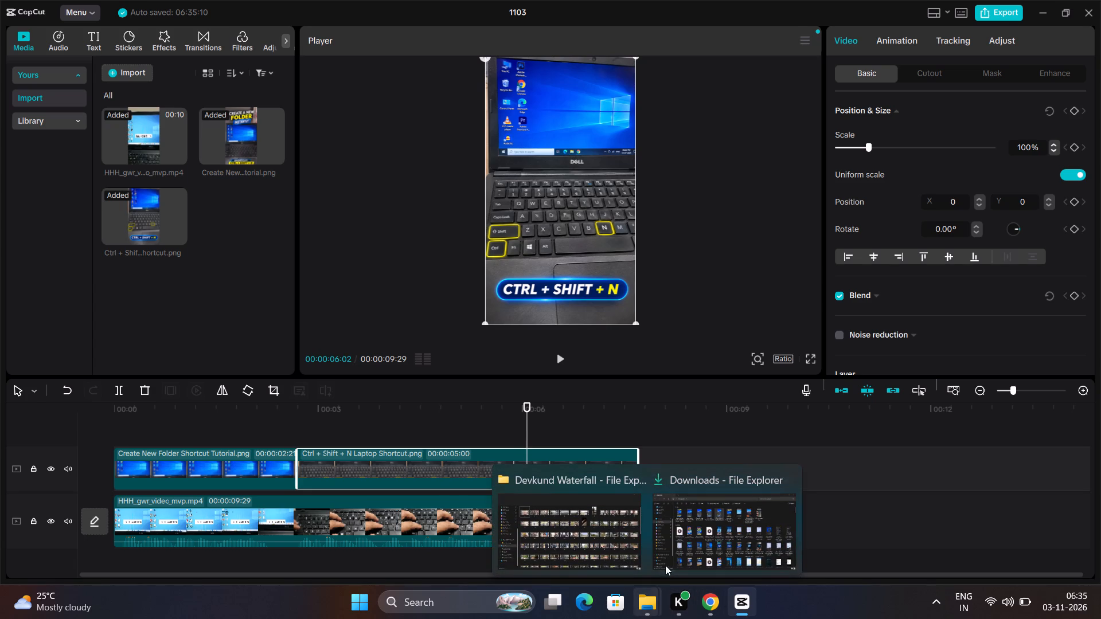
Preview the next images in Downloads and place Ctrl + Shift Shortcut Tutorial on the upper track, directly after the Ctrl + Shift + N image.
click(676, 552)
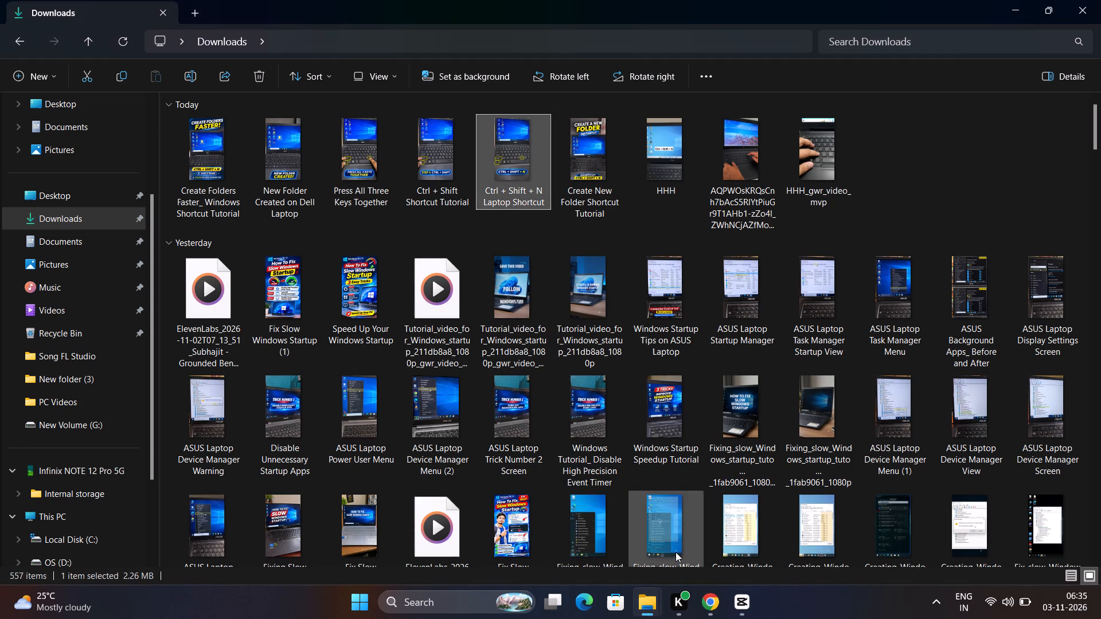
double_click(438, 183)
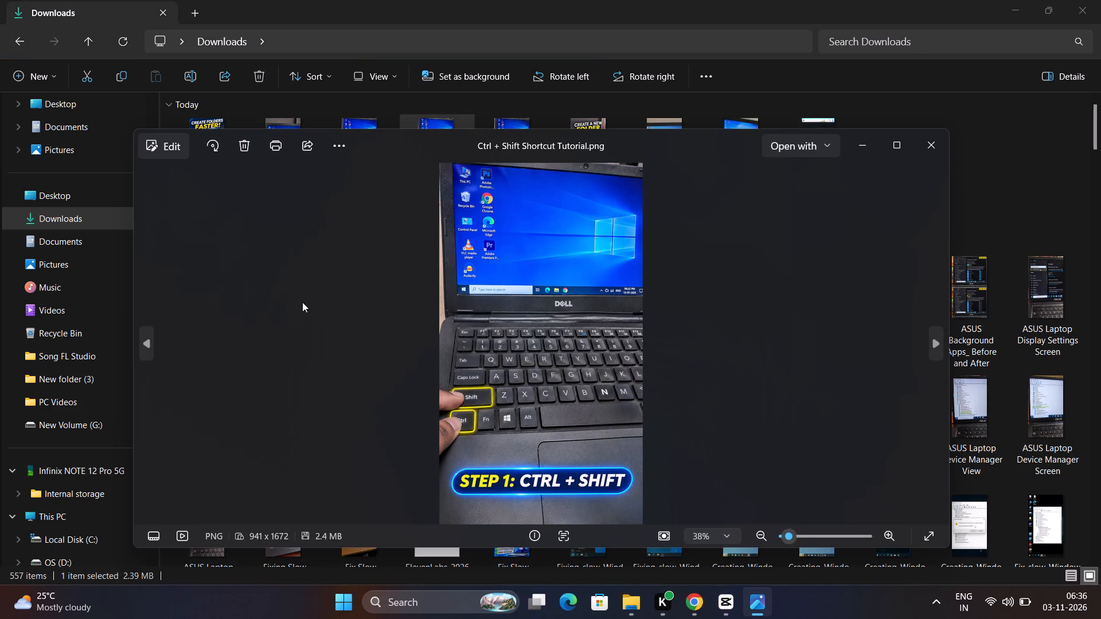
click(144, 352)
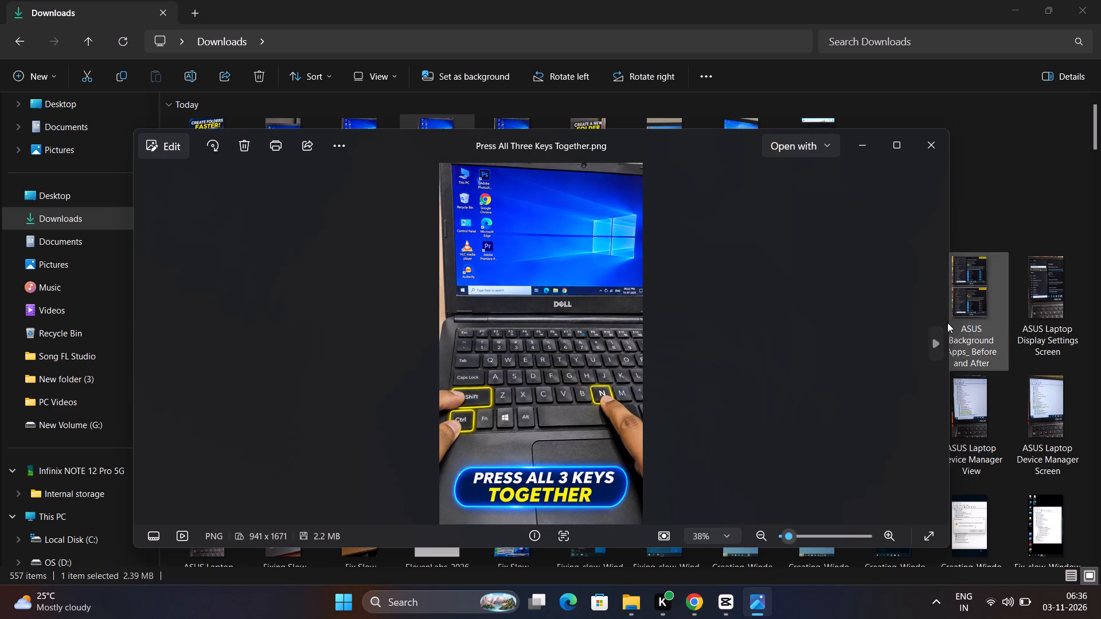
click(938, 336)
click(795, 391)
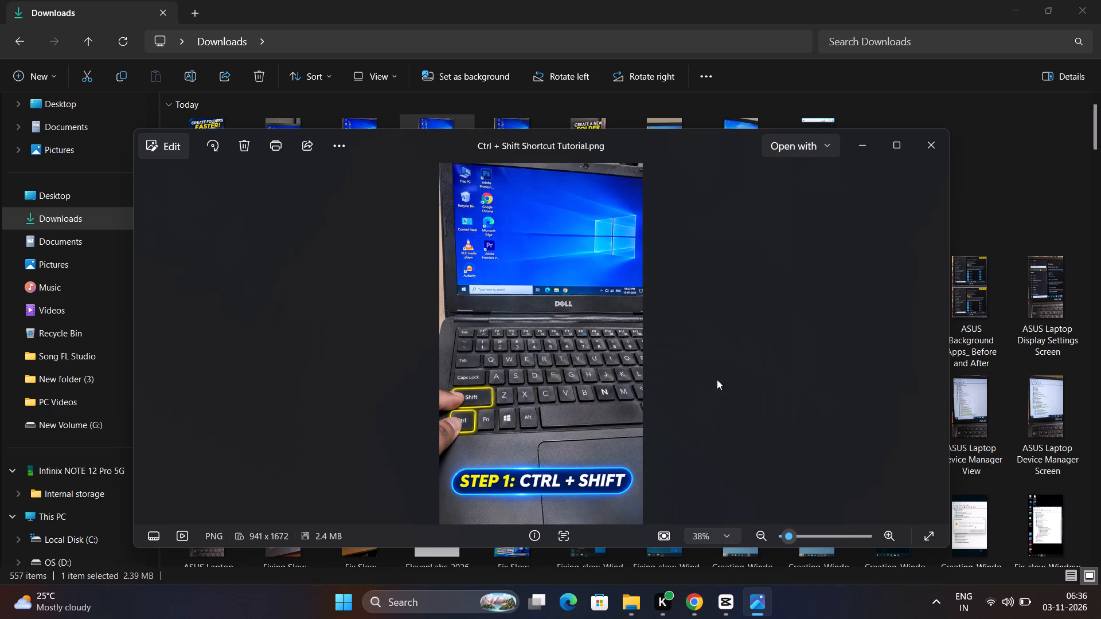
click(940, 146)
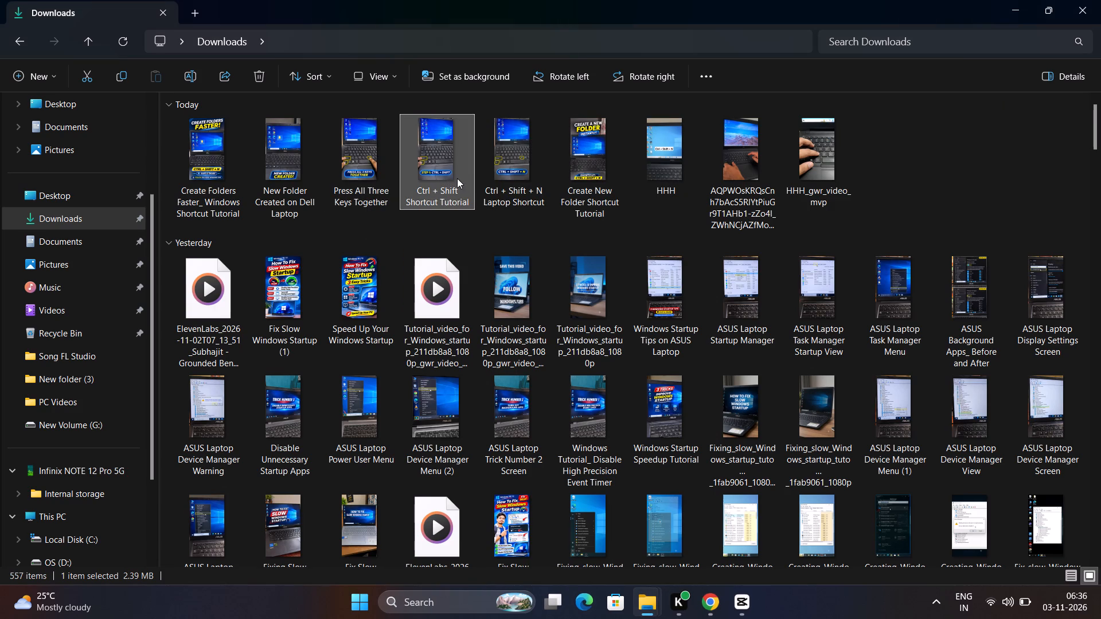
drag(457, 178, 743, 590)
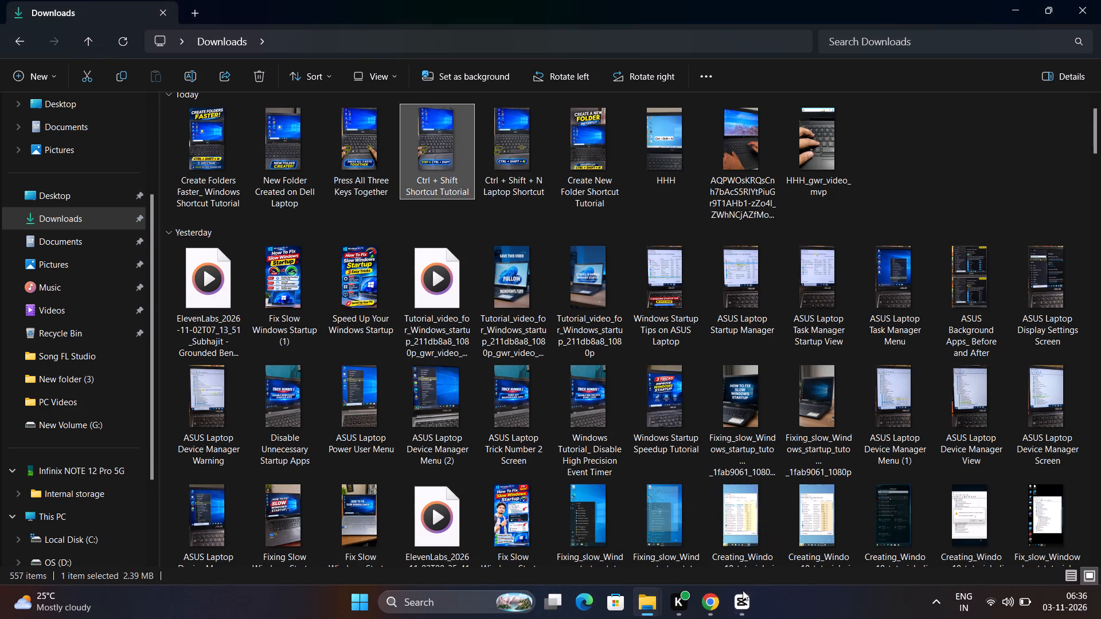
drag(743, 590, 732, 493)
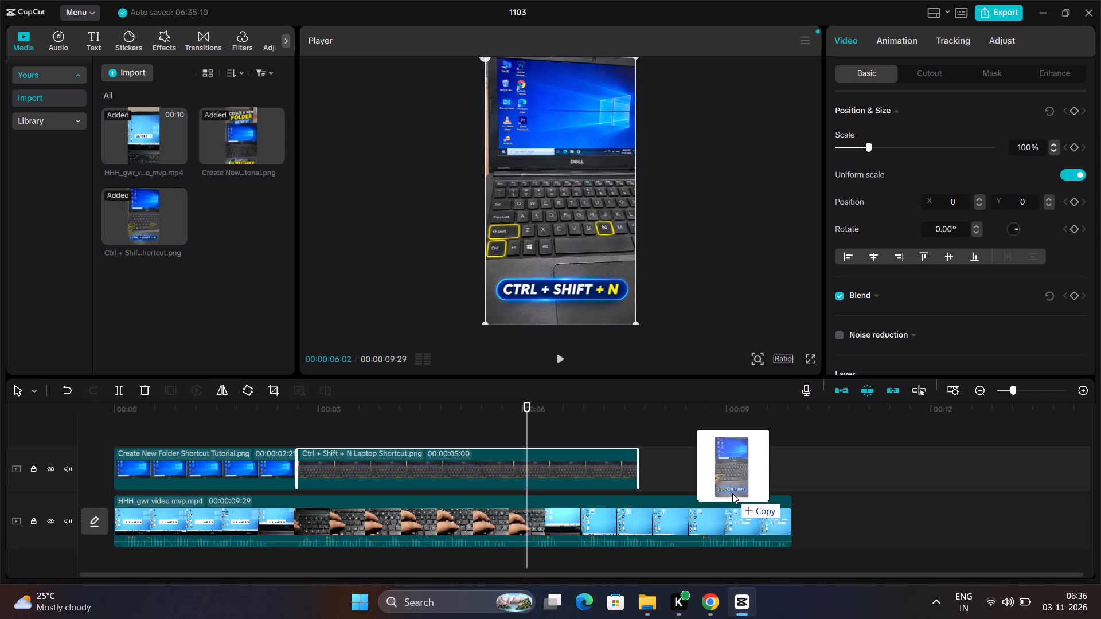
drag(732, 493, 729, 484)
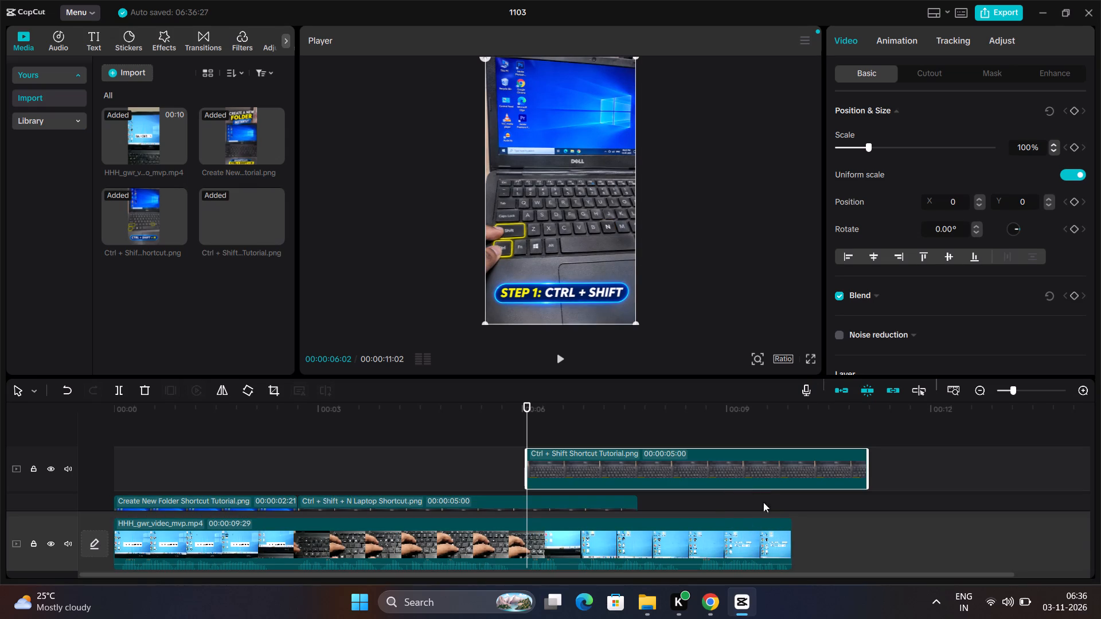
drag(666, 471, 687, 475)
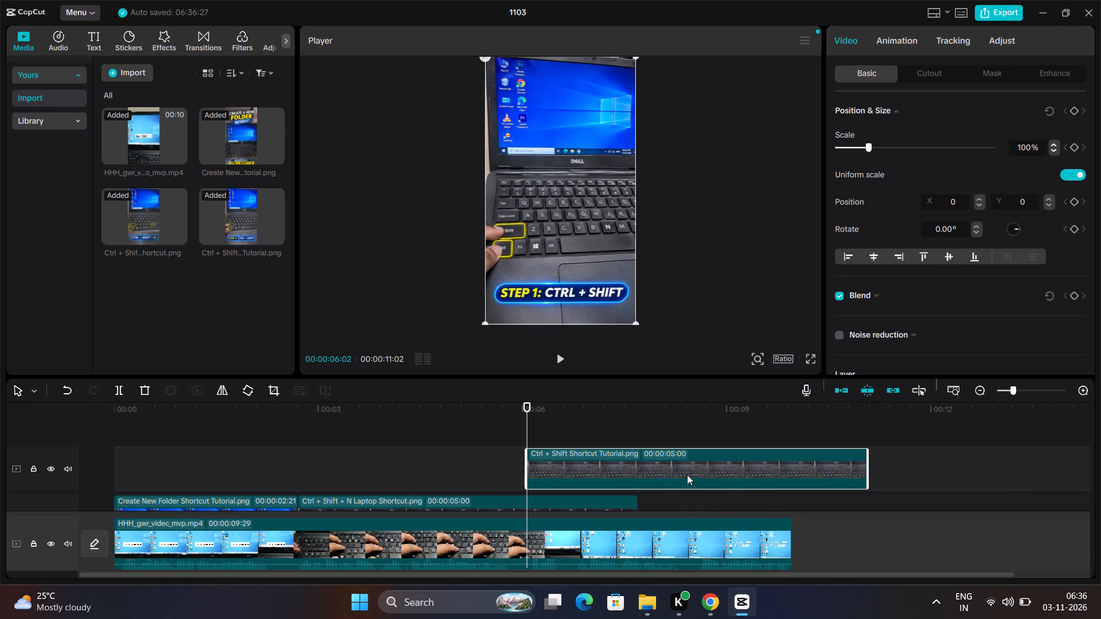
drag(687, 475, 784, 493)
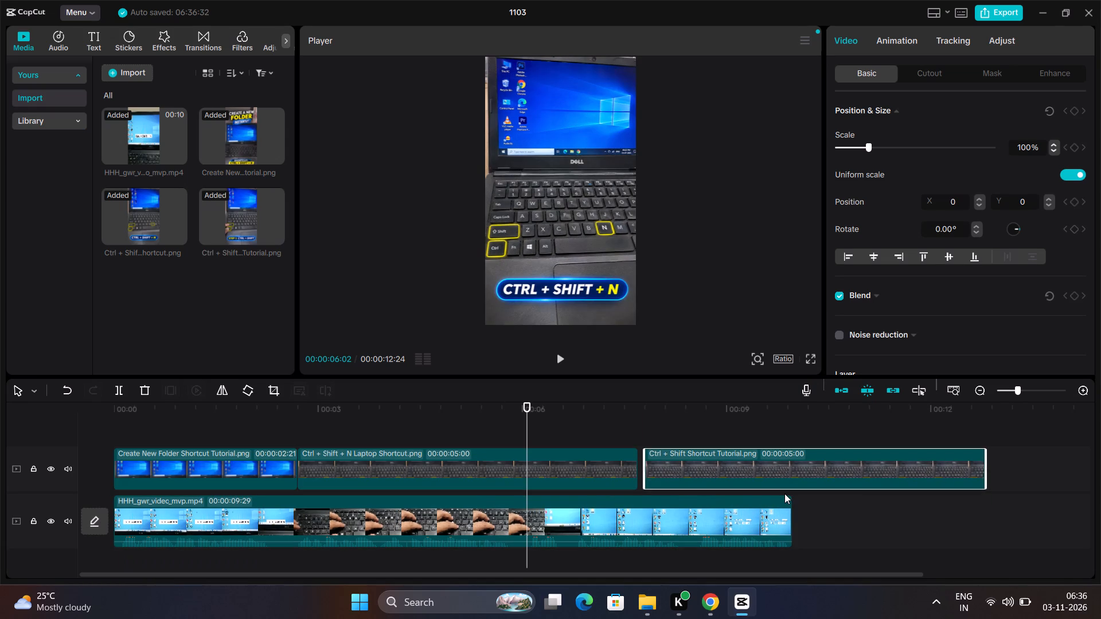
drag(765, 478, 758, 479)
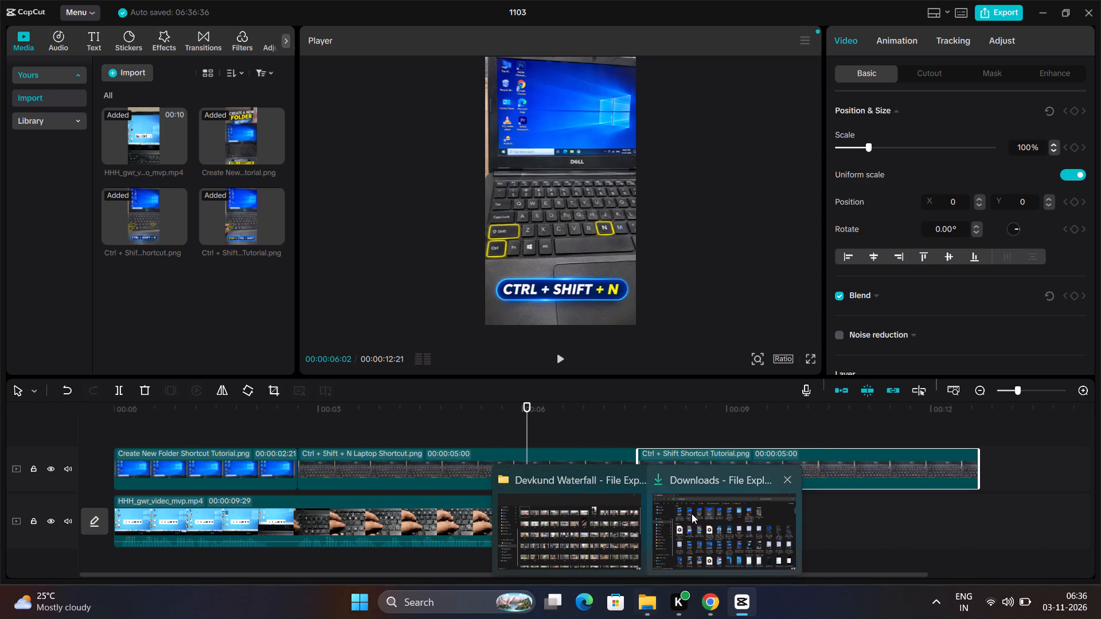
Bring the image Press All Three Keys Together from Downloads onto the upper track, directly after the Ctrl + Shift Shortcut Tutorial image.
click(692, 515)
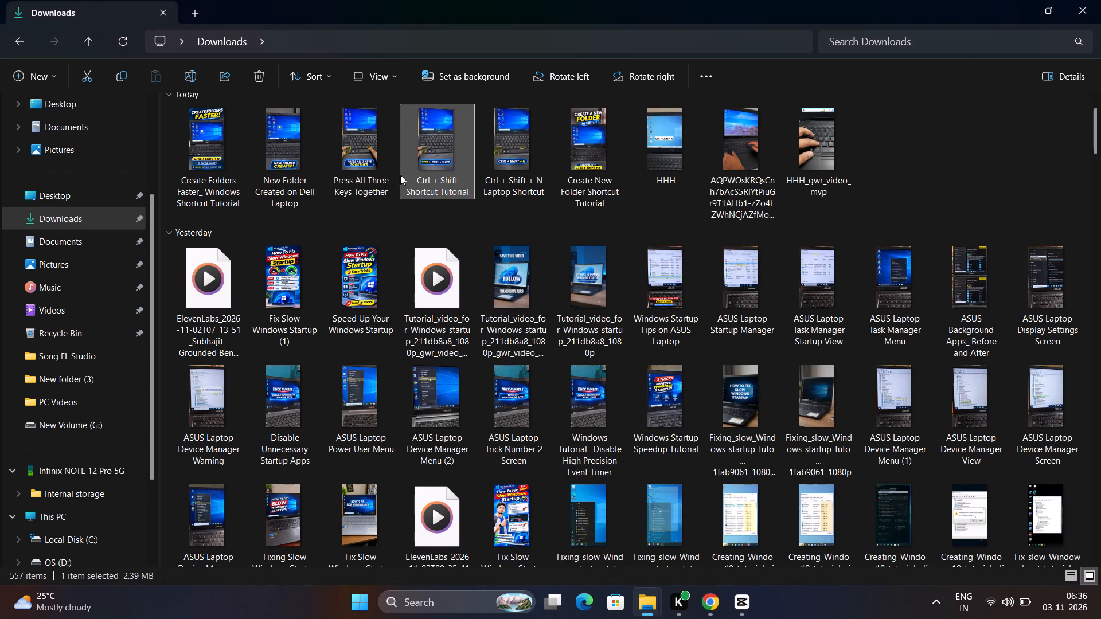
drag(376, 144, 752, 568)
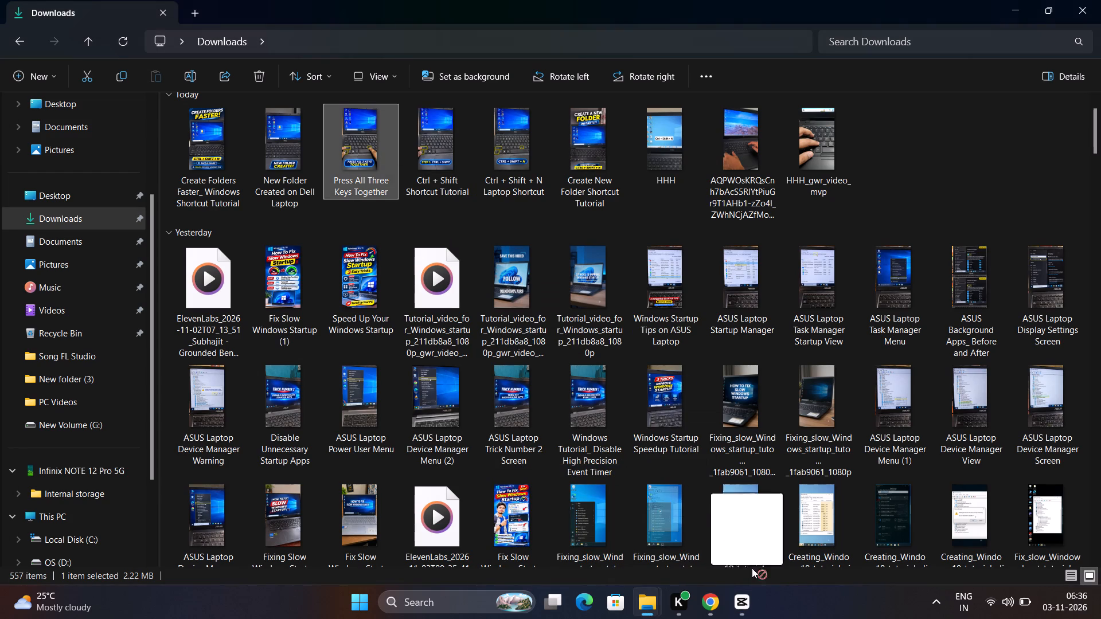
drag(752, 568, 1009, 479)
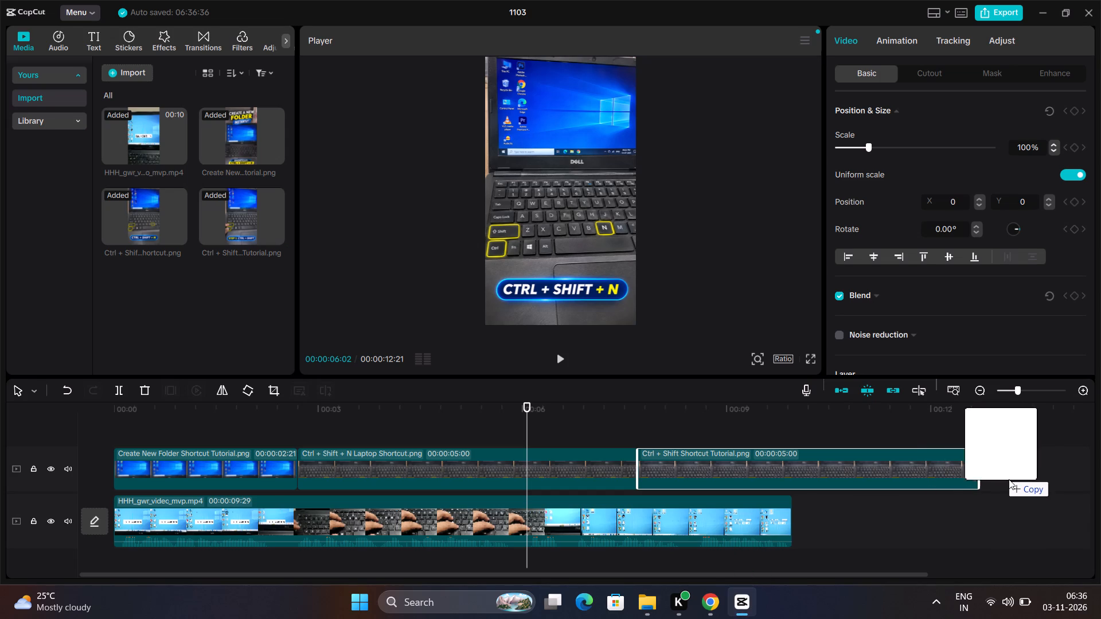
drag(1009, 479, 1026, 489)
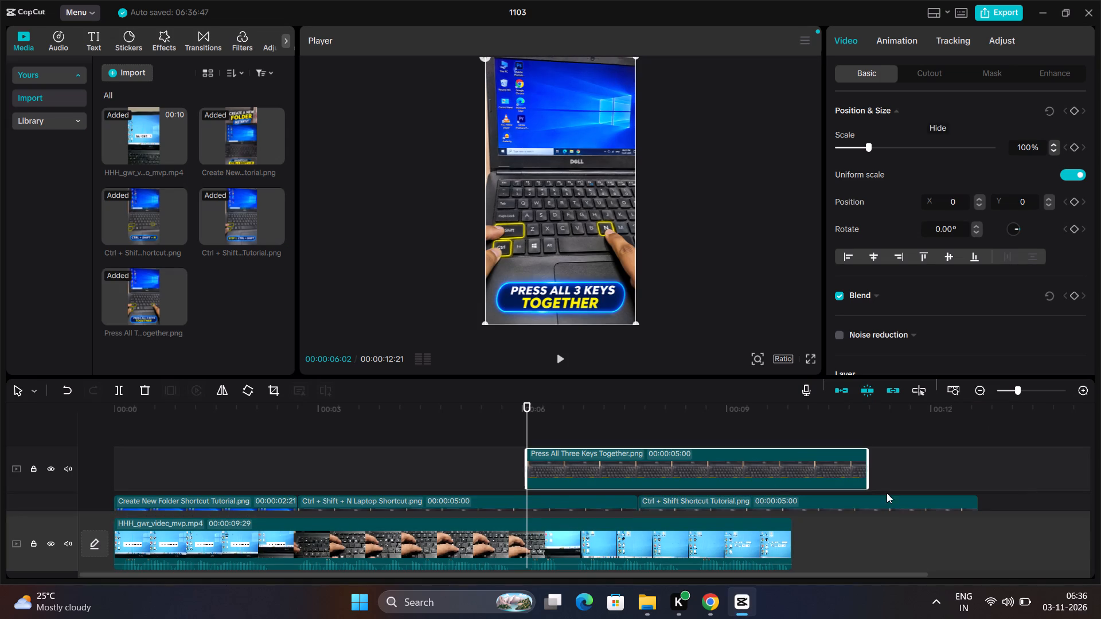
drag(646, 469, 1045, 502)
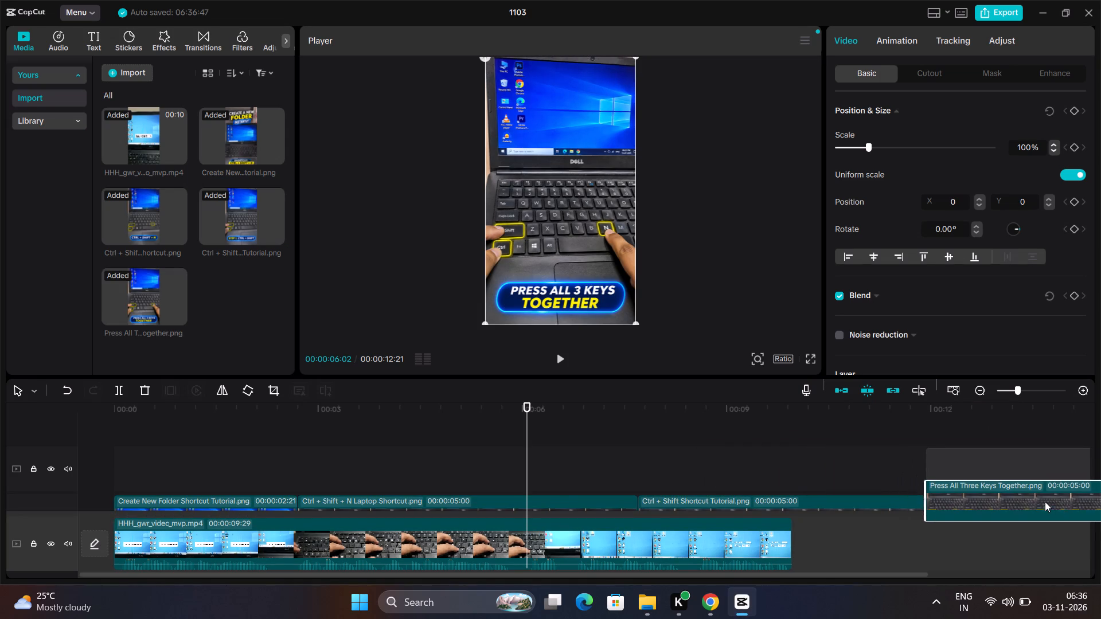
drag(1045, 502, 940, 508)
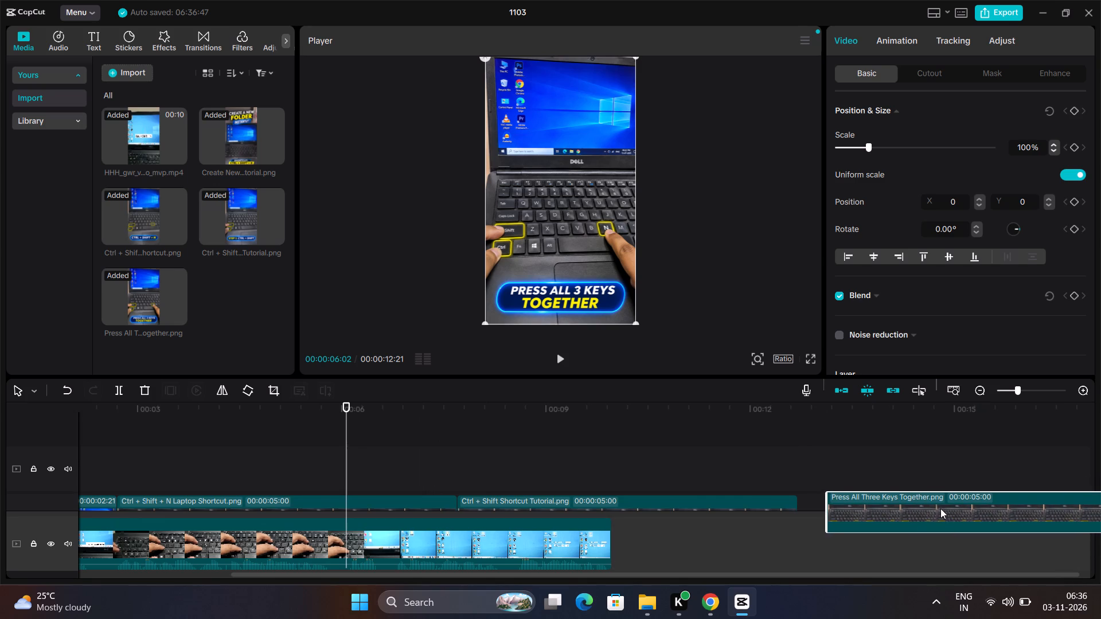
drag(940, 508, 940, 508)
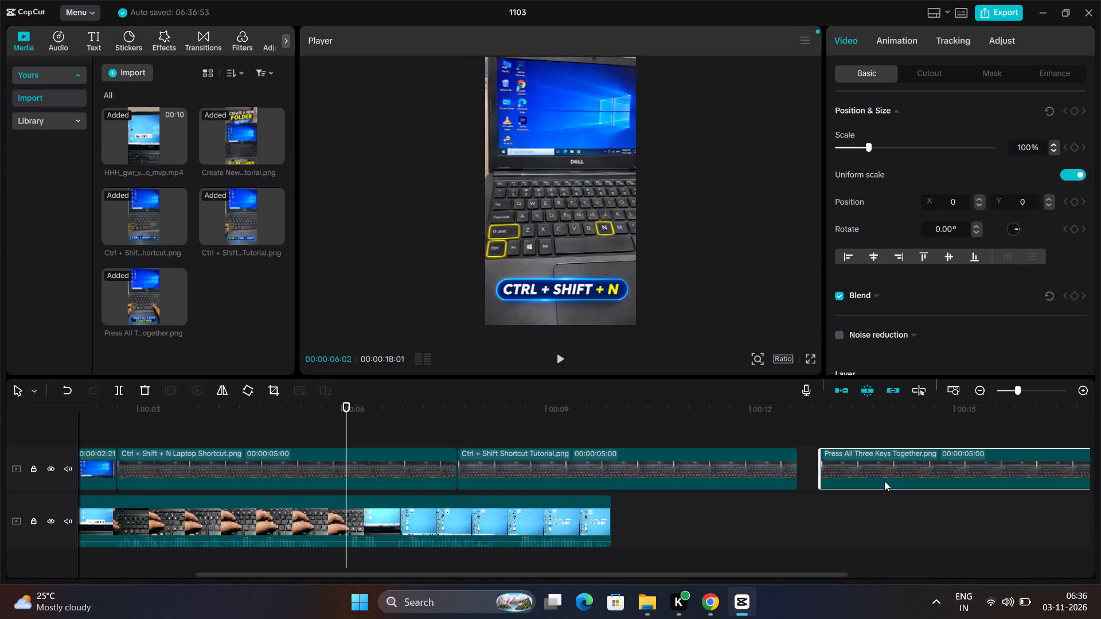
drag(881, 477, 861, 478)
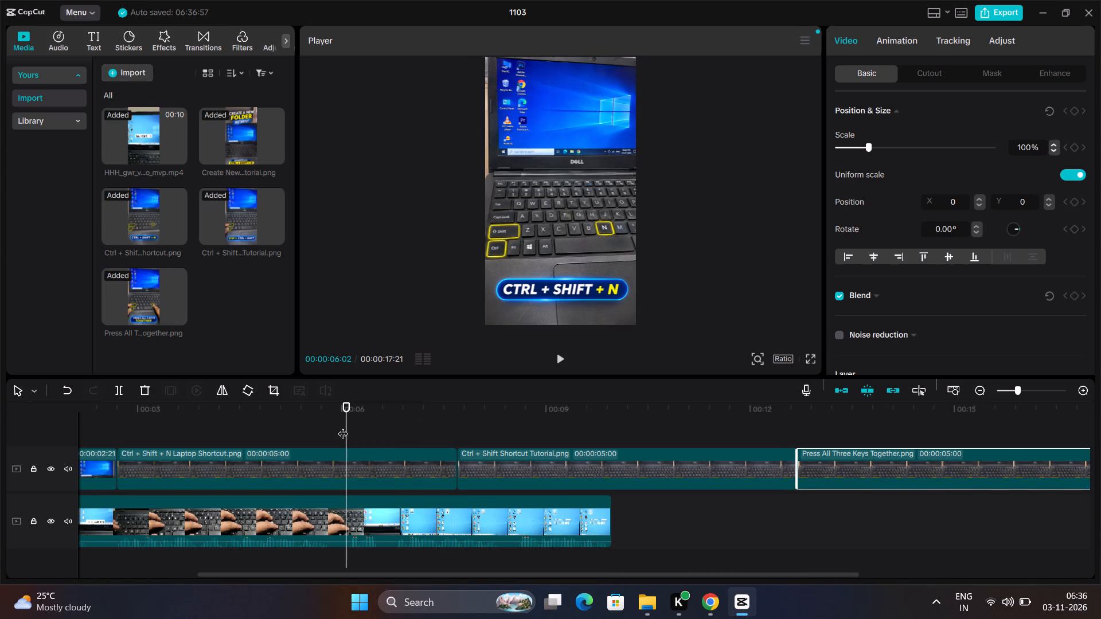
Play the timeline from 00:00:00:00 in short bursts to about 00:00:06:04, checking the overlay images' timing against the clip's audio.
drag(343, 425, 118, 430)
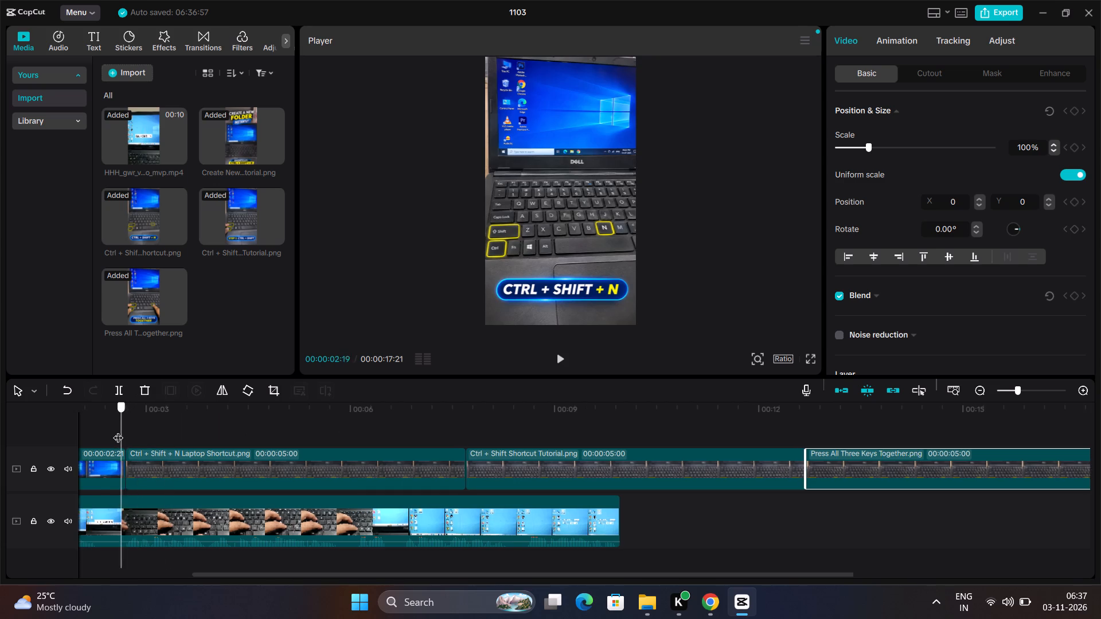
drag(118, 430, 99, 431)
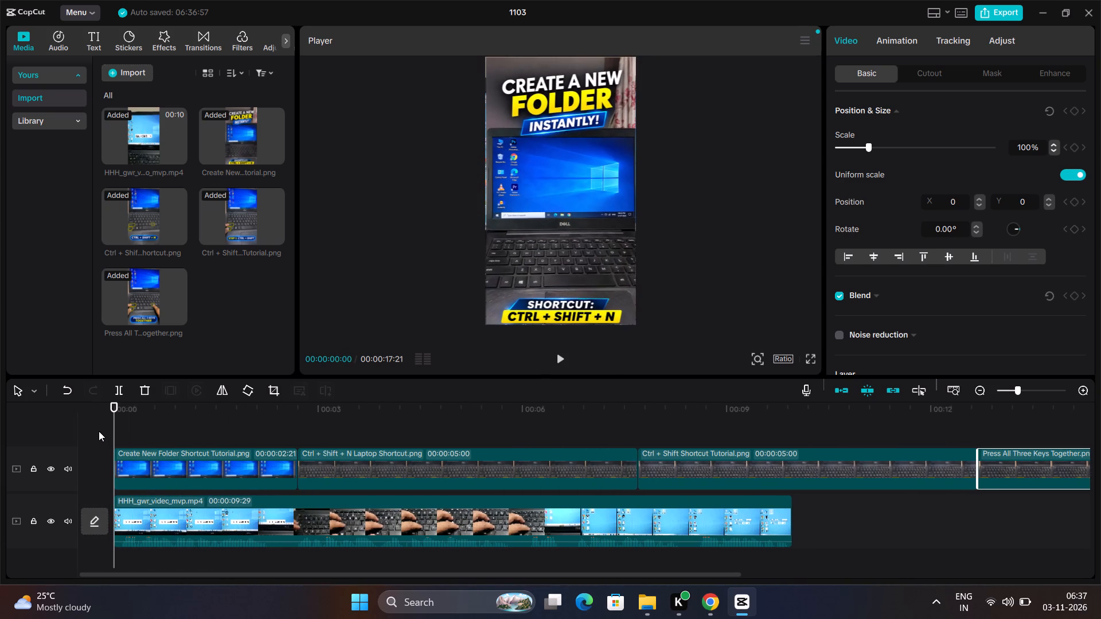
key(space)
key(space)
key(space)
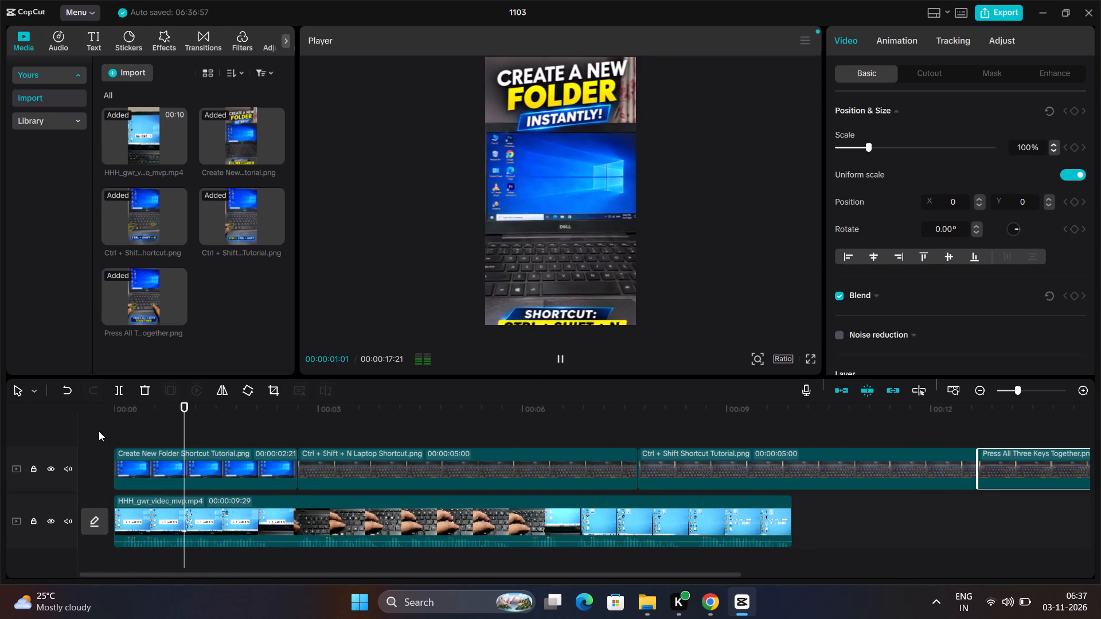
key(space)
key(space)
key(space)
key(space)
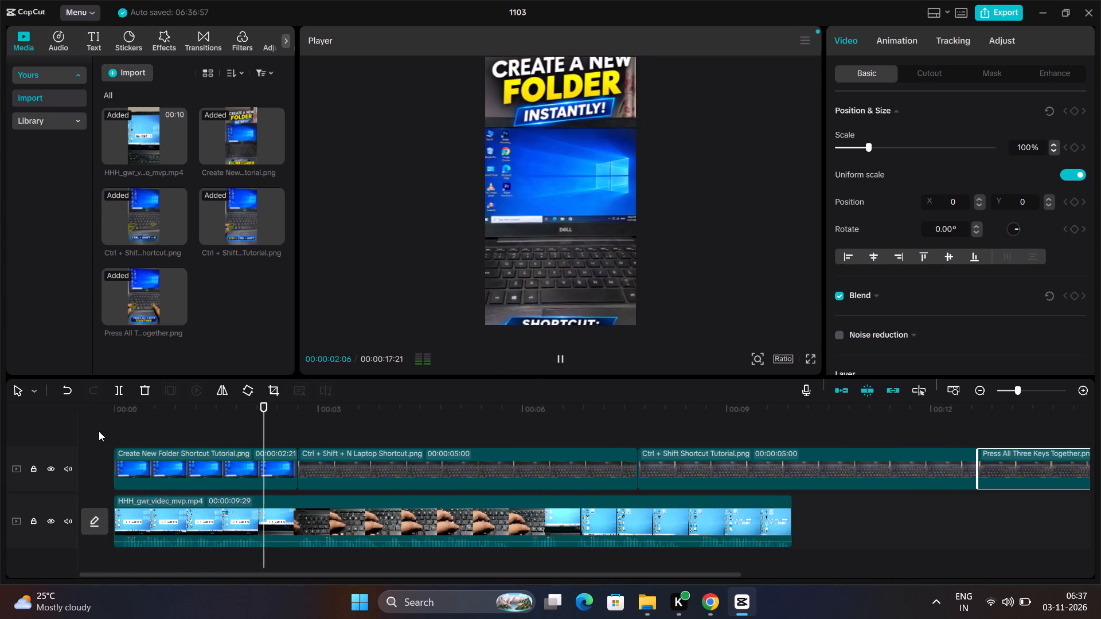
key(space)
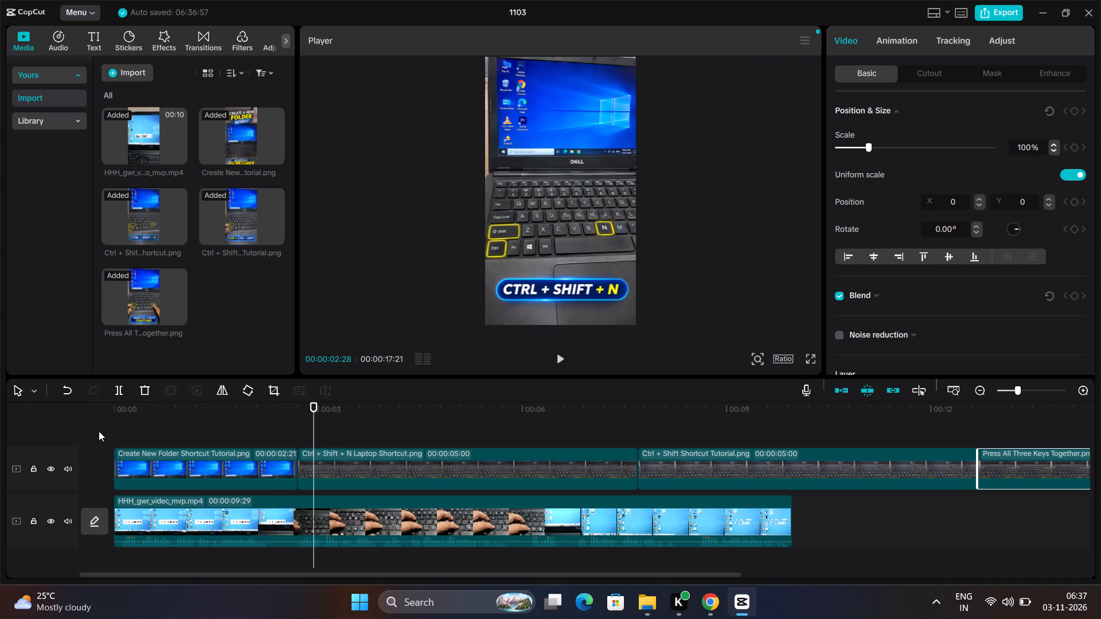
key(space)
key(space)
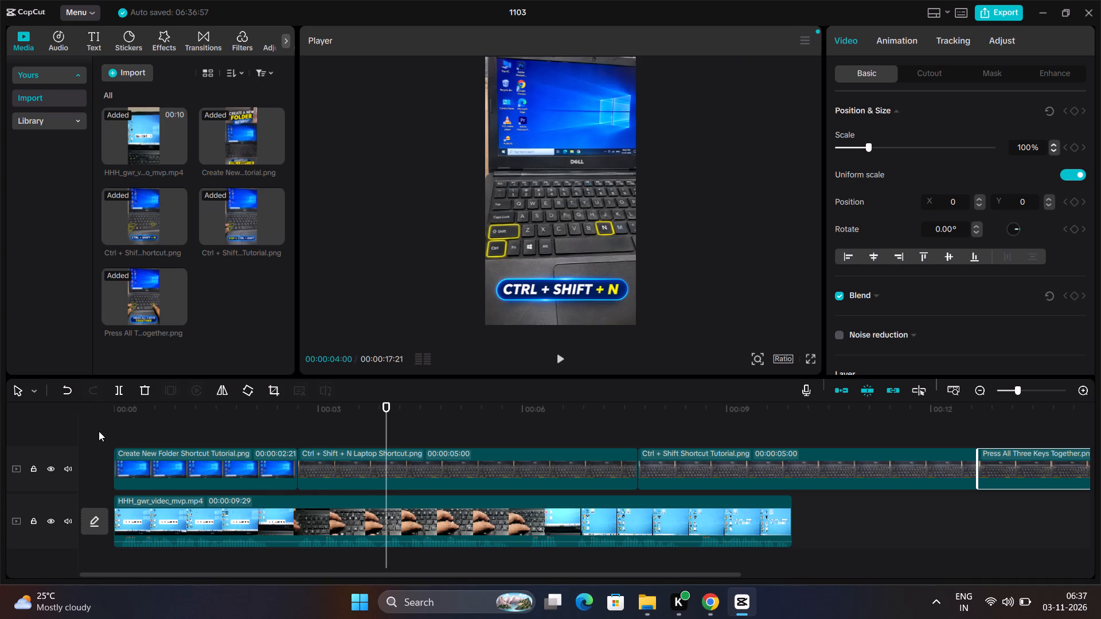
key(space)
key(space)
key(space)
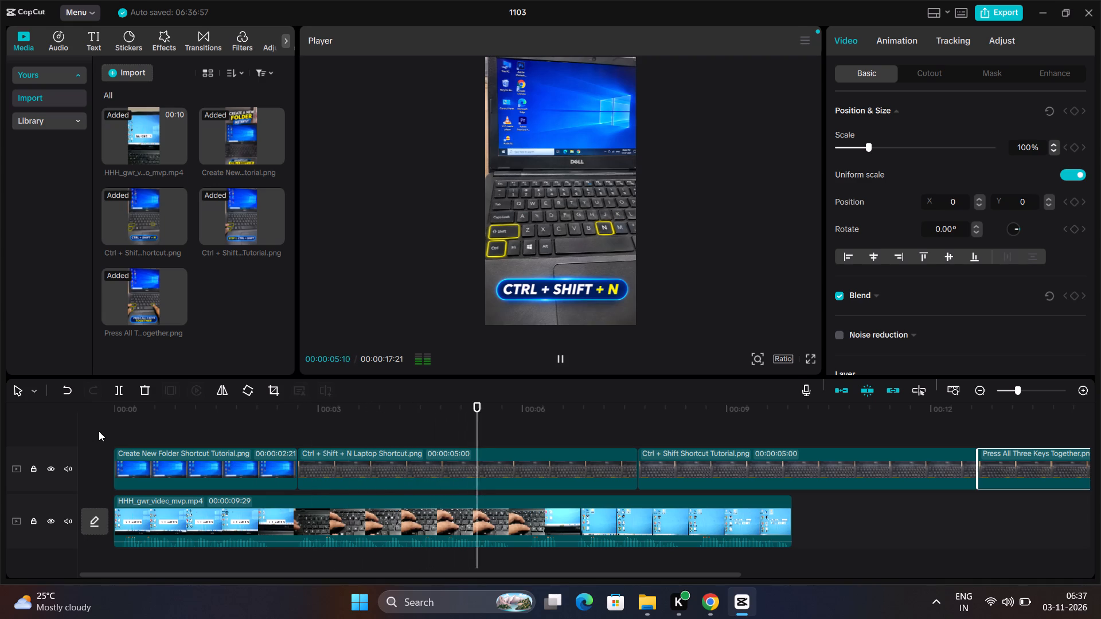
key(space)
key(space)
key(space)
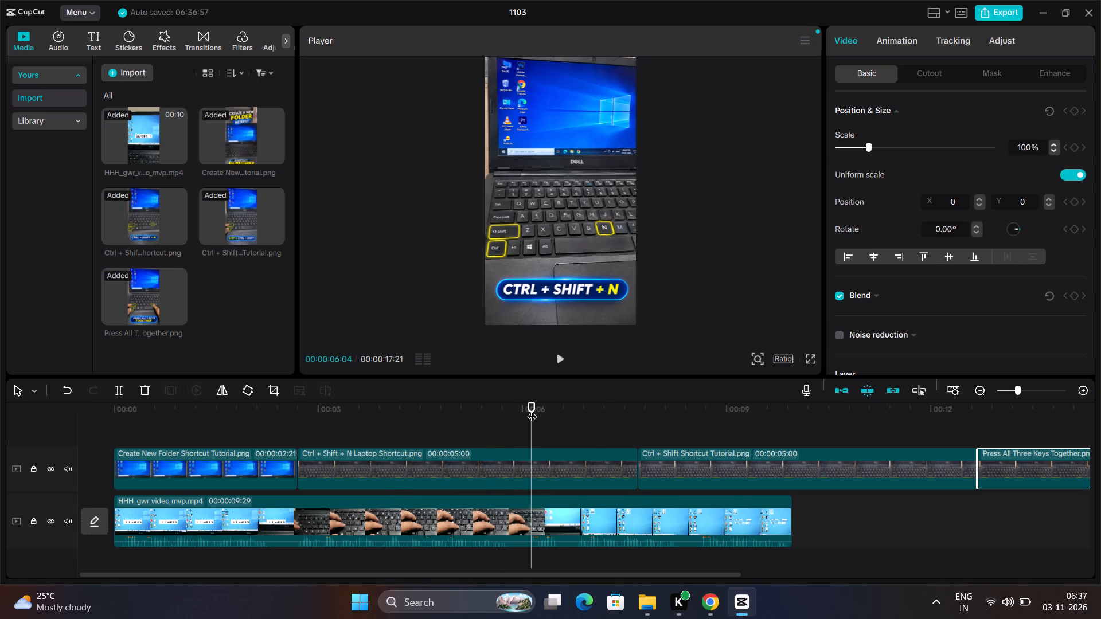
Replay from the start of the Ctrl + Shift + N image in short bursts to 00:00:07:25 to find where it should end.
drag(532, 409, 299, 440)
key(space)
key(space)
key(space)
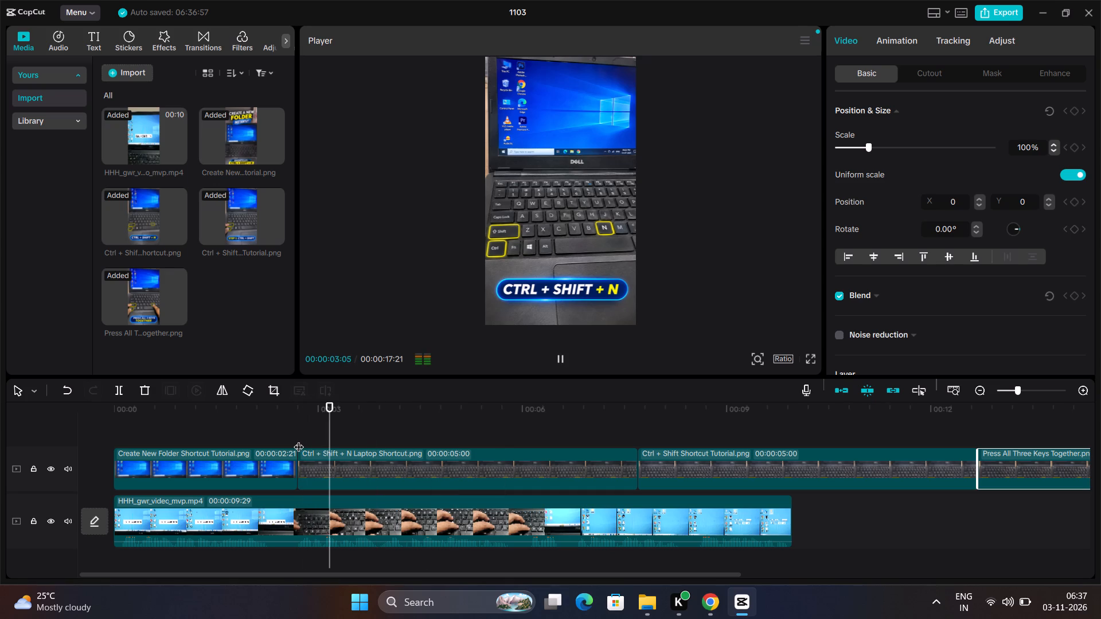
key(space)
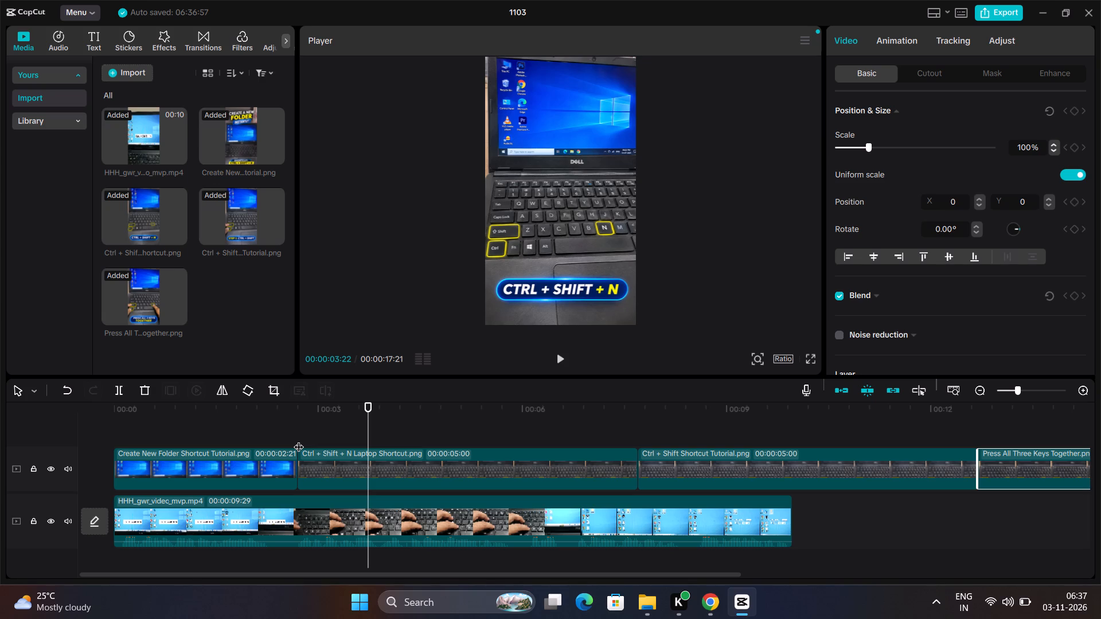
key(space)
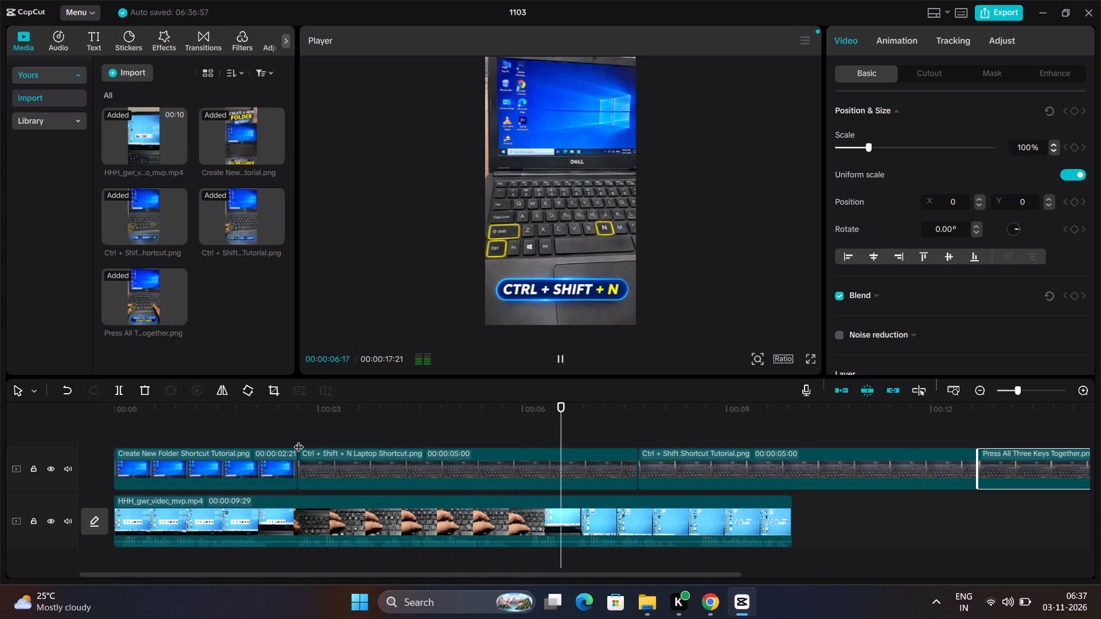
key(space)
key(space)
key(space)
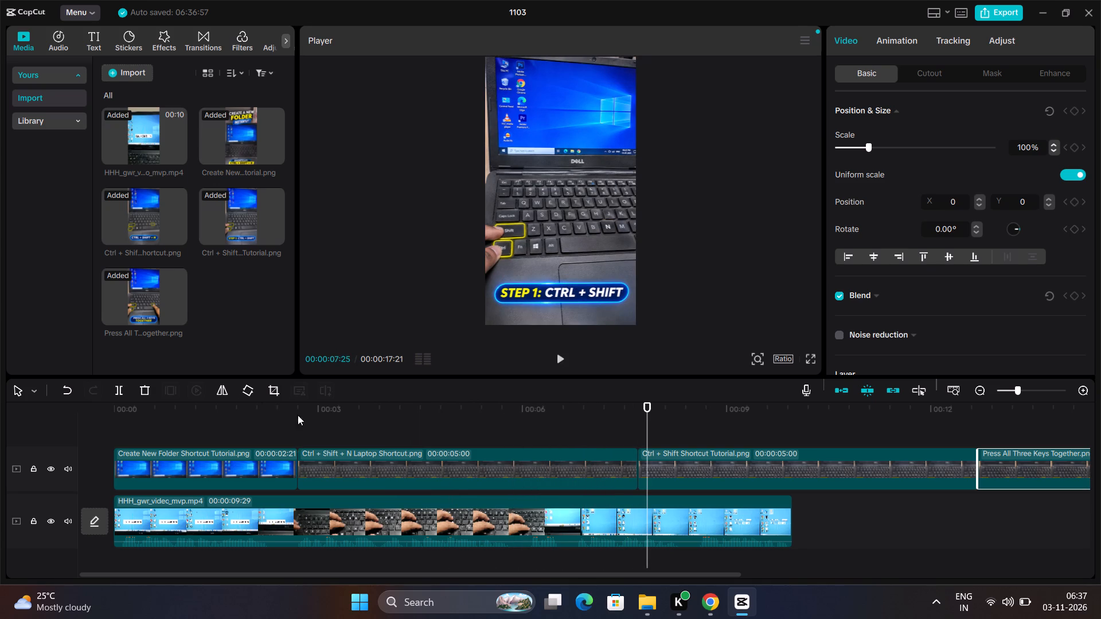
Trim the end of the Ctrl + Shift + N Laptop Shortcut image back to about 4.3 seconds on the timeline.
click(627, 465)
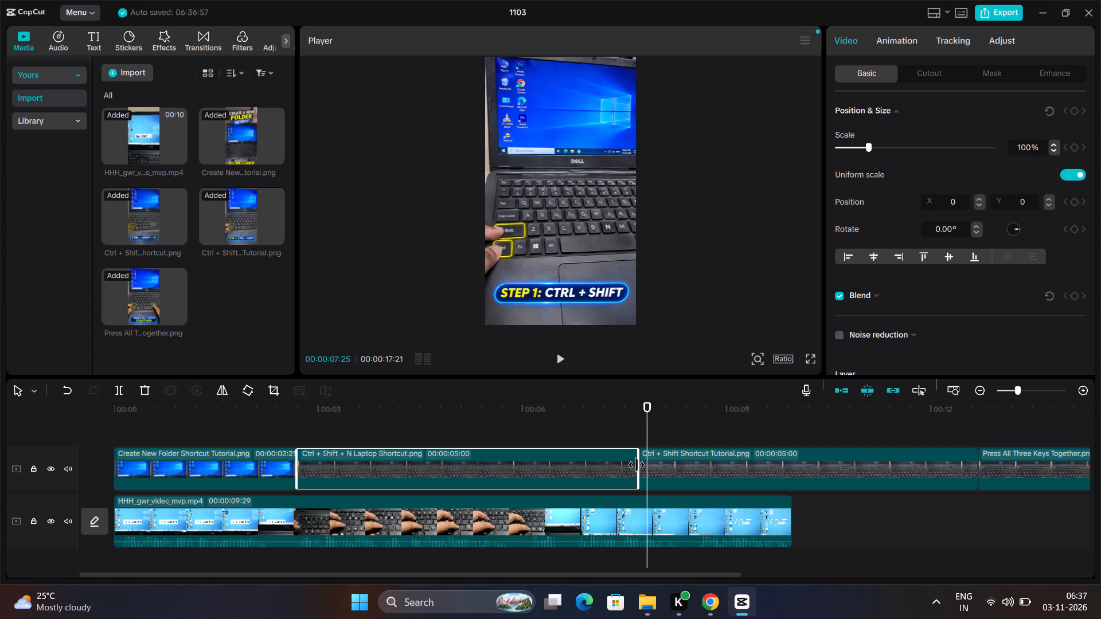
drag(641, 465, 412, 478)
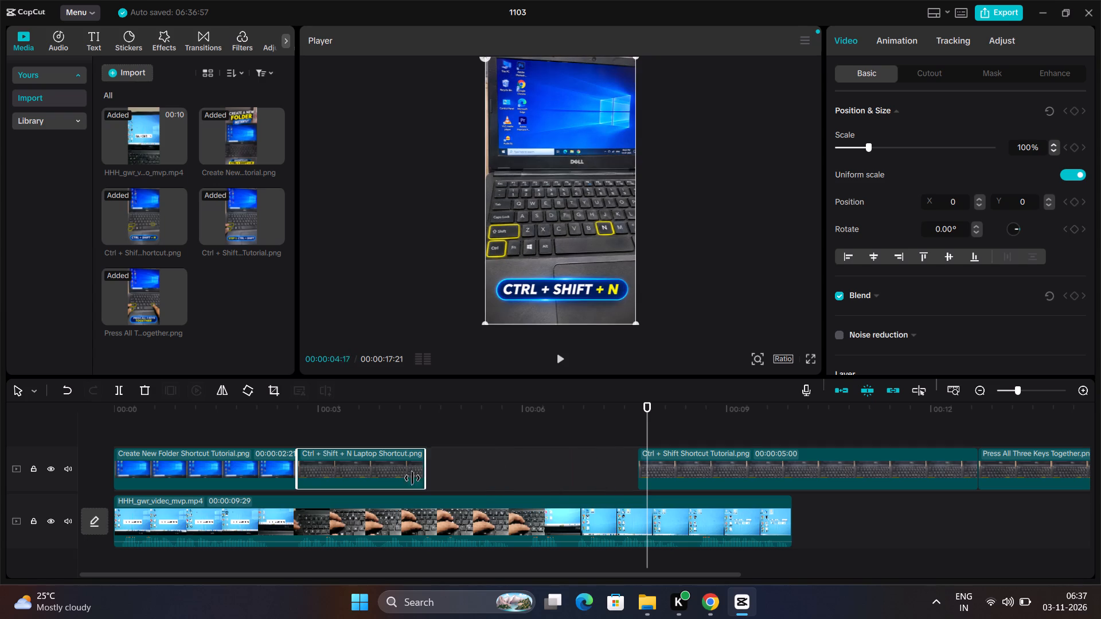
drag(412, 478, 405, 480)
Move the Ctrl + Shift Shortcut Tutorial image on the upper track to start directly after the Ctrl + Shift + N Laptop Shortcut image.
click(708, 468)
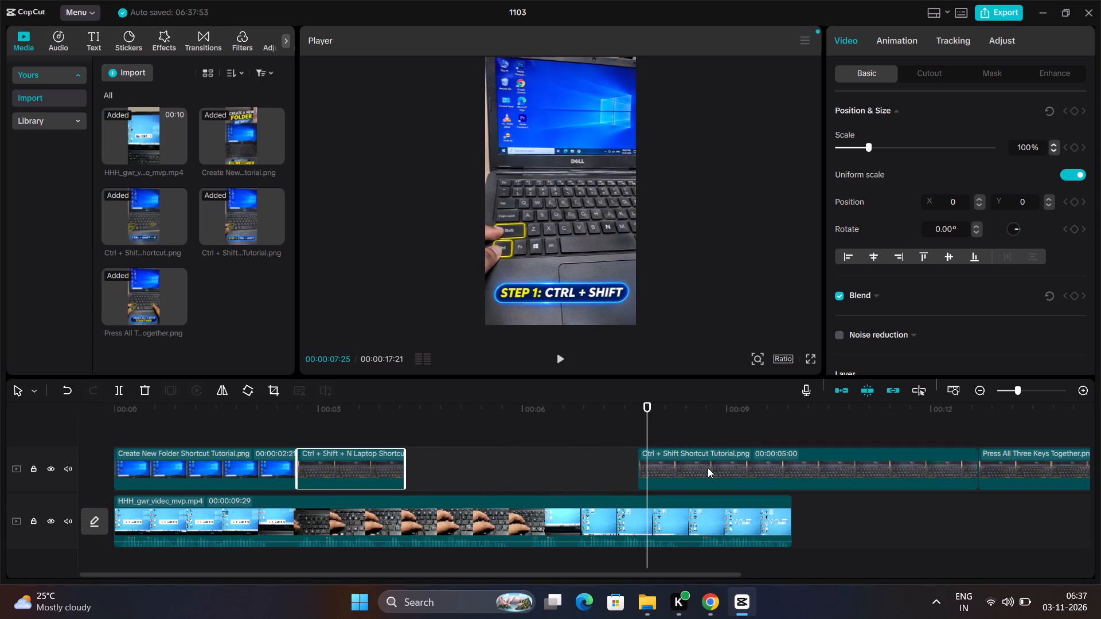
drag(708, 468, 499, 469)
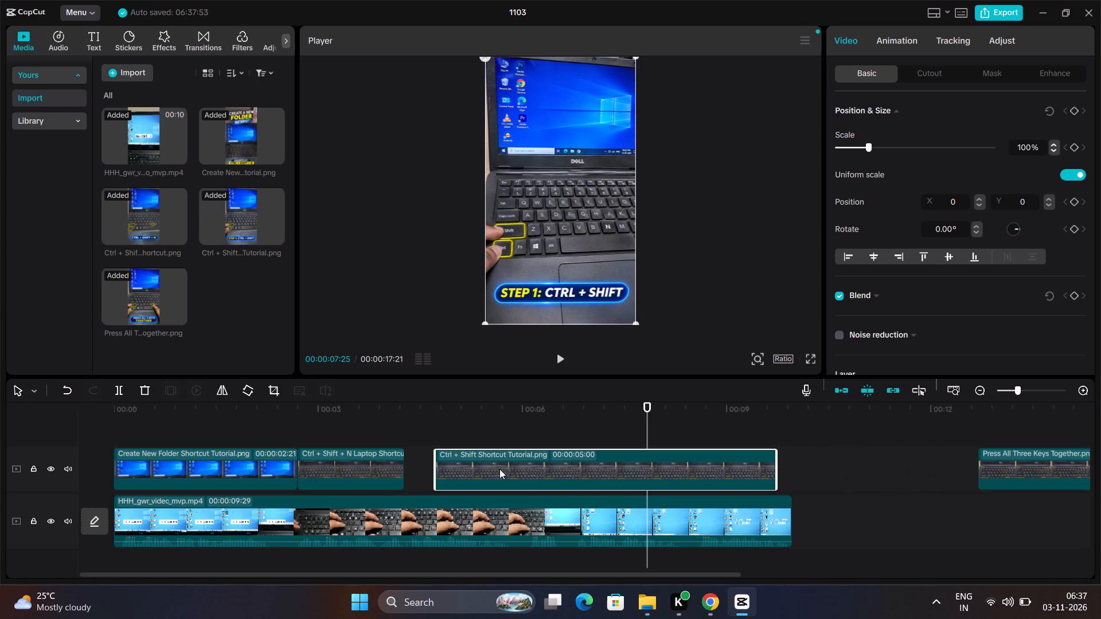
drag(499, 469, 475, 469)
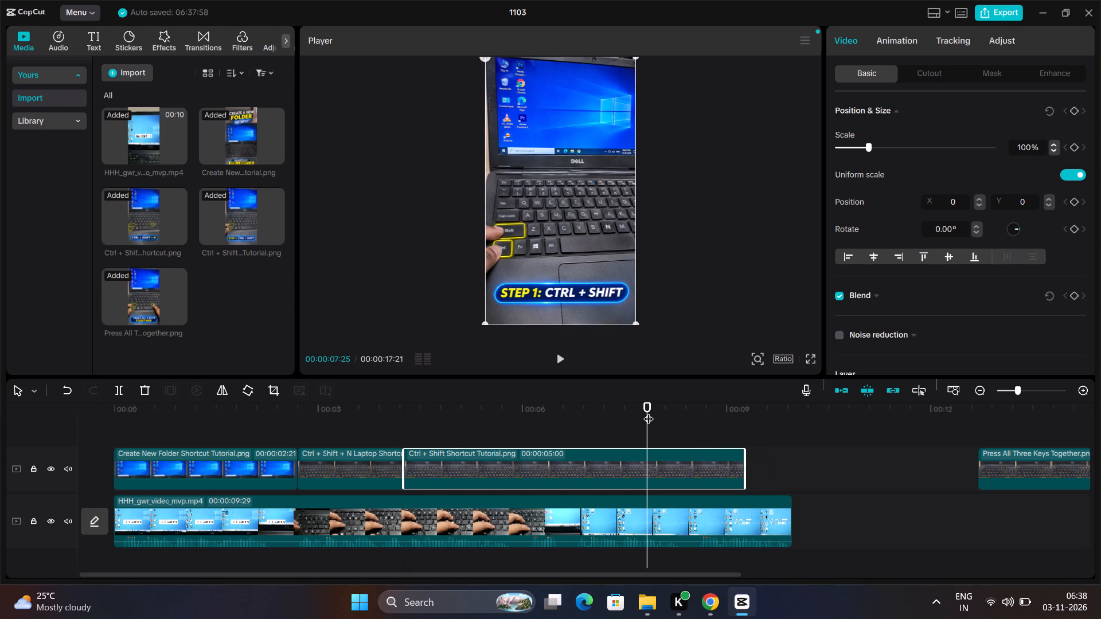
Replay from 00:00:02:21 to about 00:00:03:26 and delete the Ctrl + Shift + N Laptop Shortcut image from the upper track.
drag(650, 412, 309, 440)
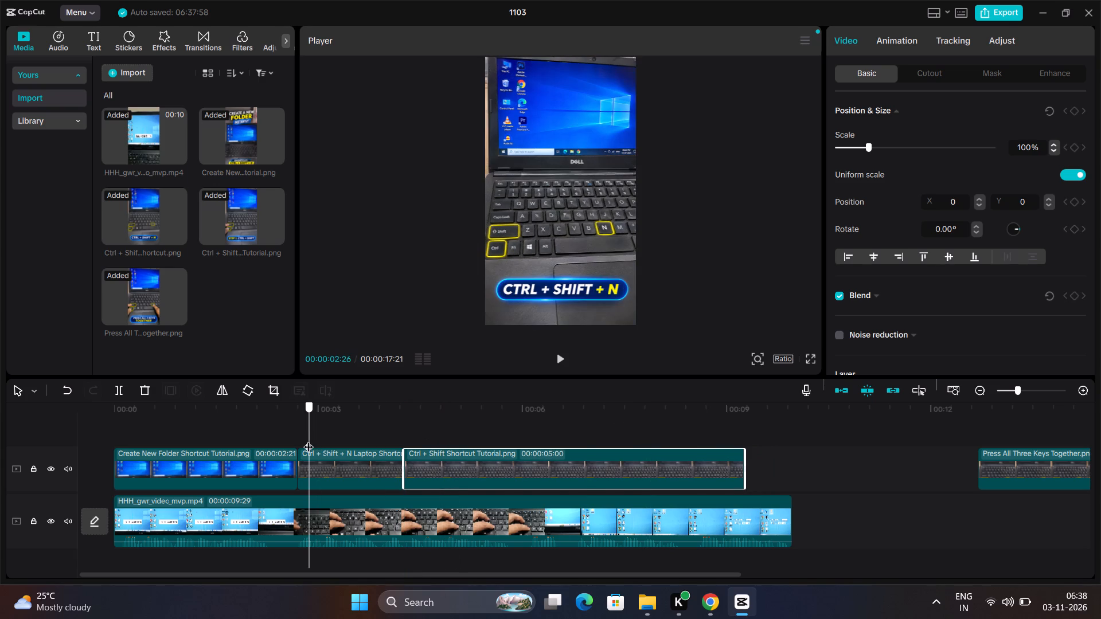
drag(309, 440, 300, 448)
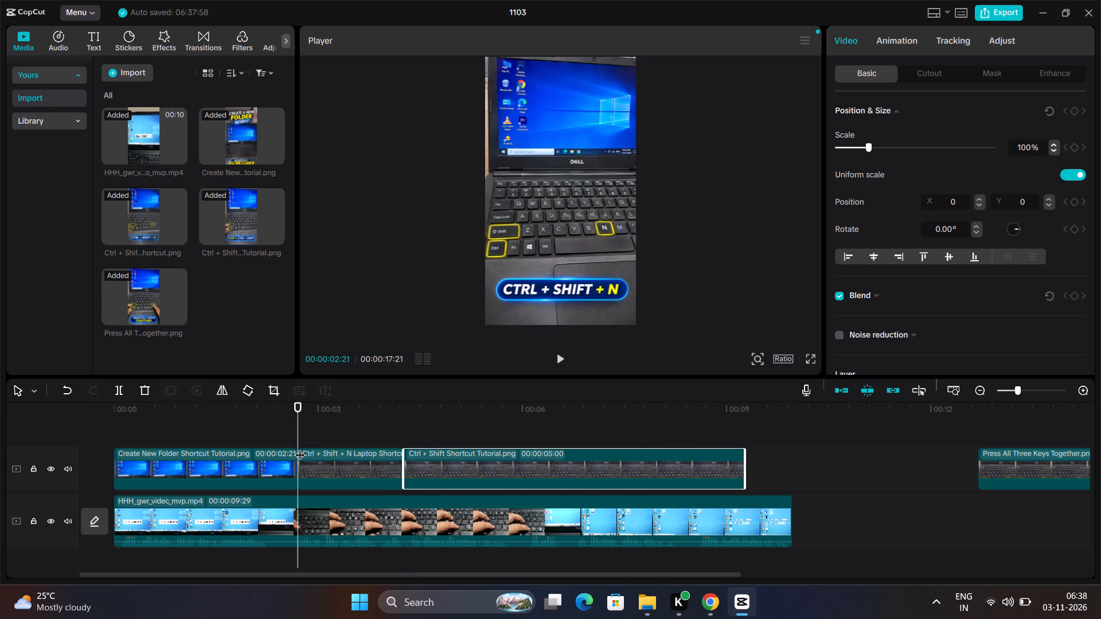
key(space)
key(space)
key(space)
key(space)
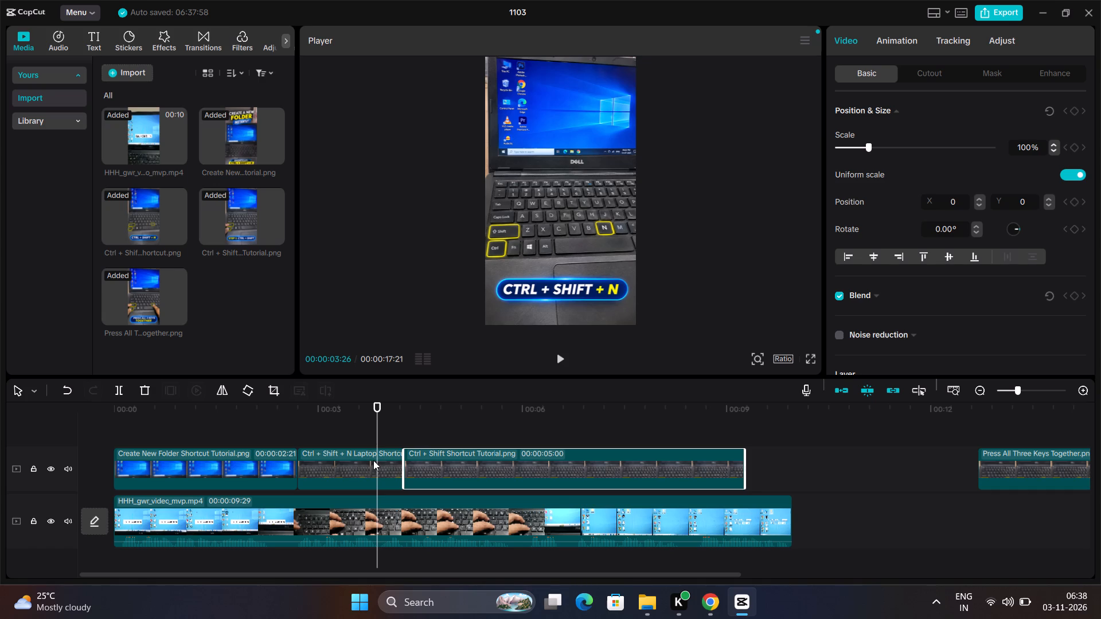
click(373, 460)
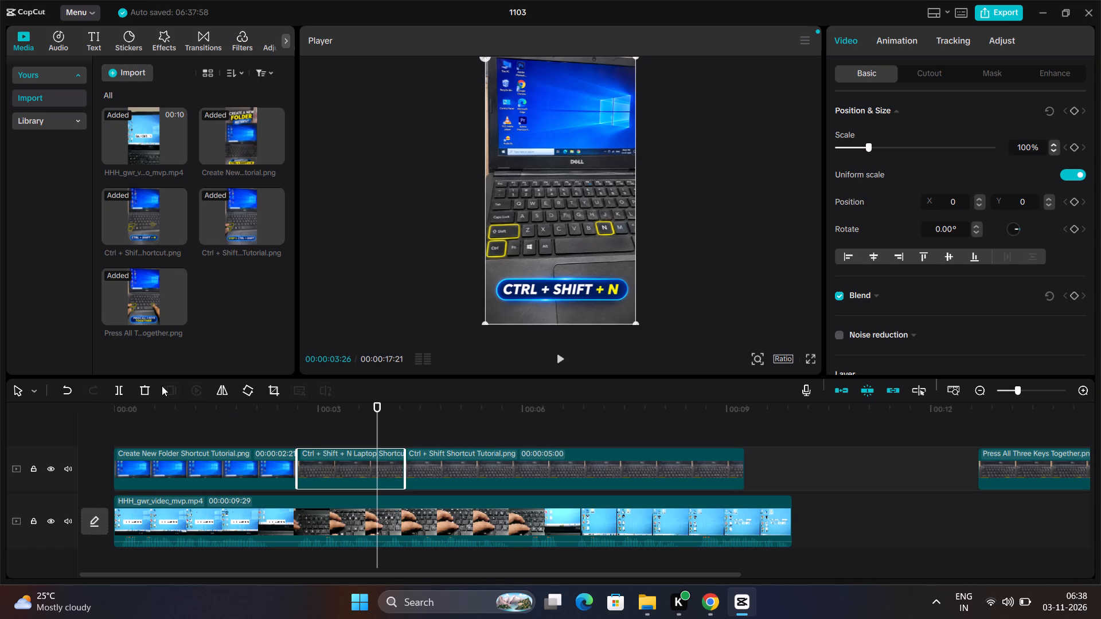
click(149, 389)
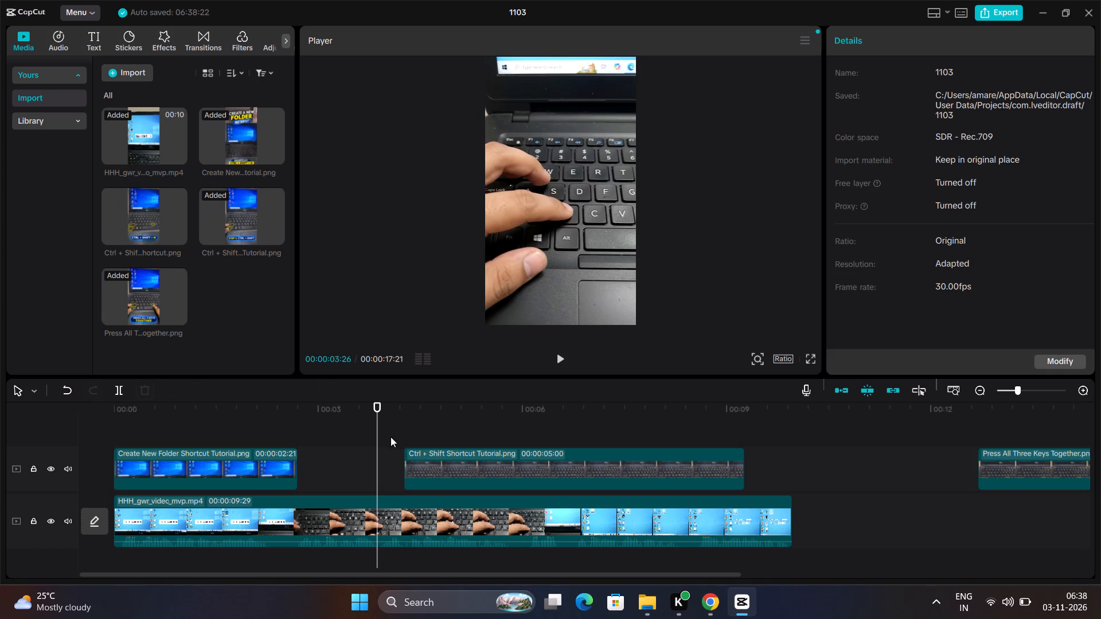
Move the Ctrl + Shift Shortcut Tutorial image to start directly after the Create New Folder Shortcut Tutorial image.
drag(473, 453, 386, 457)
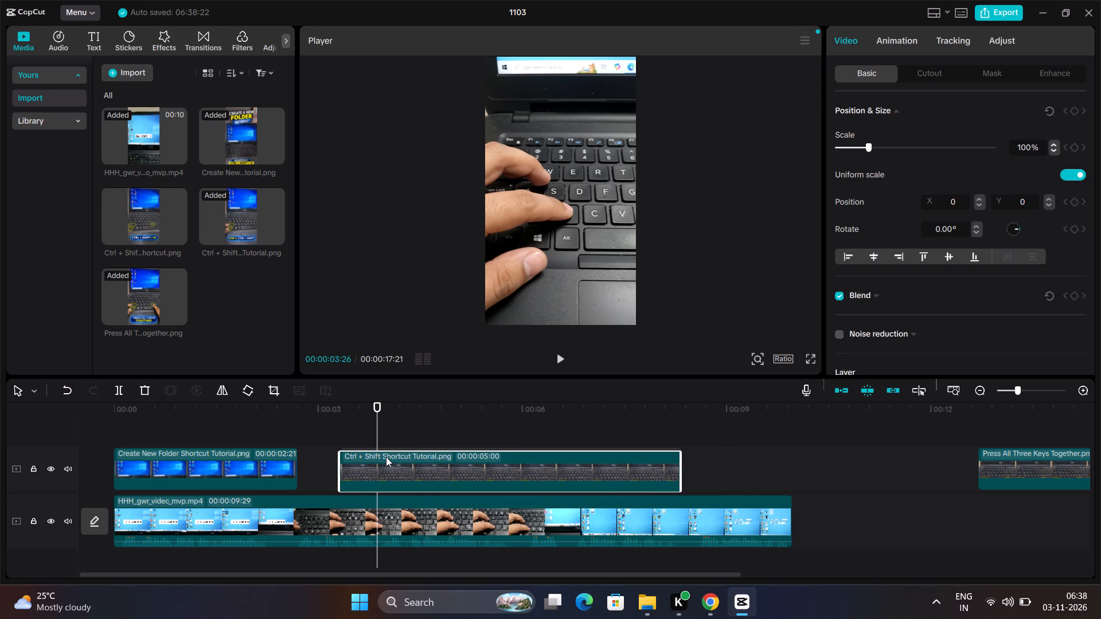
drag(386, 457, 369, 456)
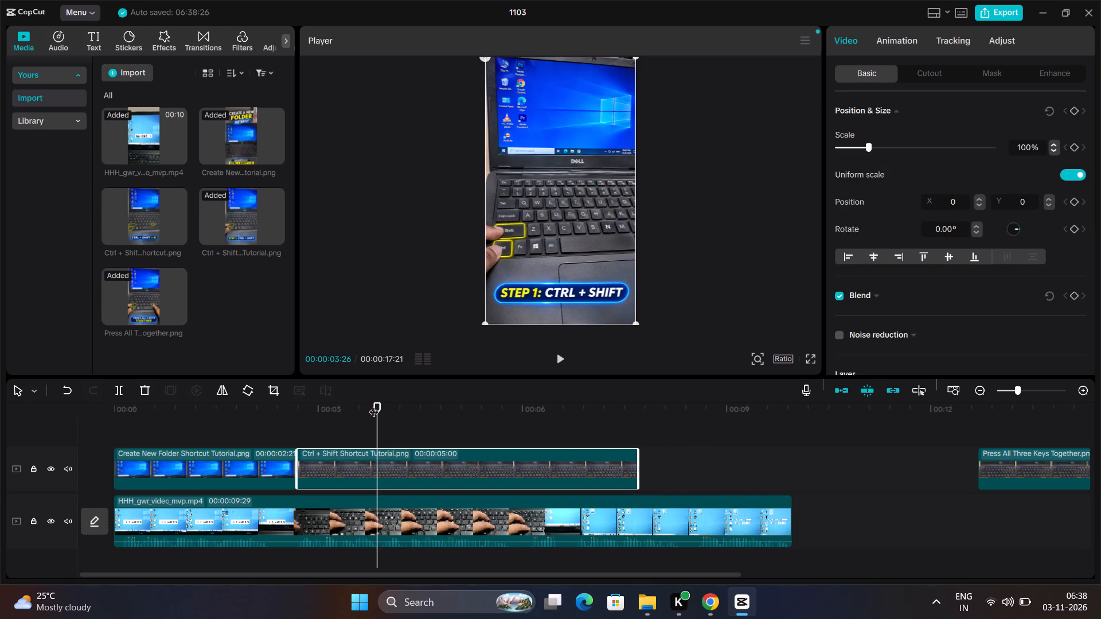
Split the Ctrl + Shift Shortcut Tutorial image at 00:00:03:27, matching the clip's audio, and delete the part after the cut.
drag(376, 405, 300, 413)
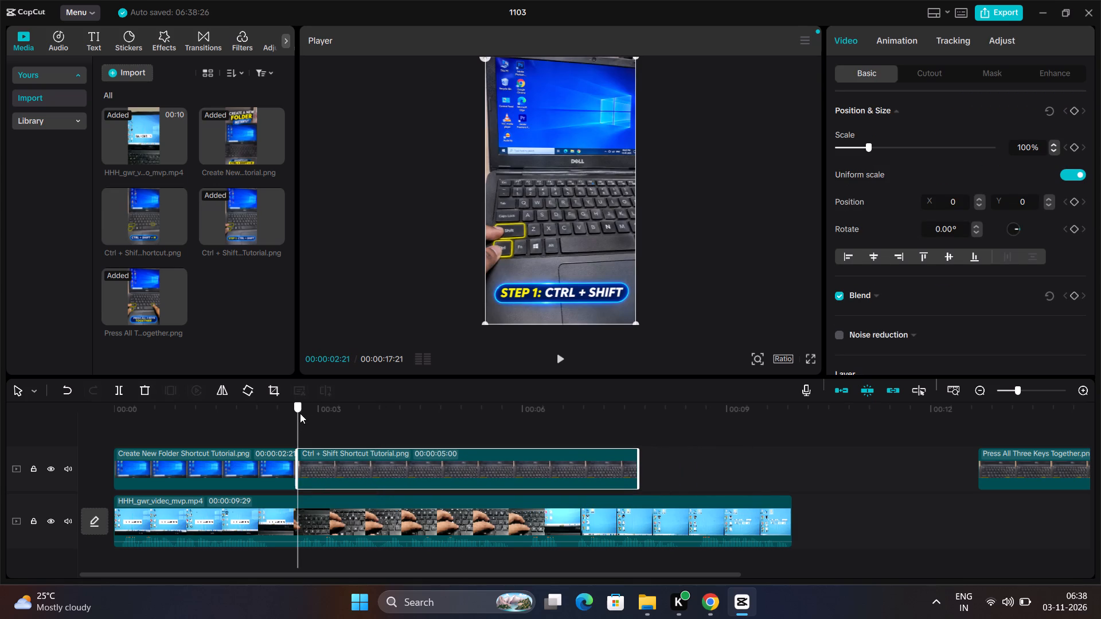
drag(300, 413, 299, 414)
key(space)
key(space)
key(space)
key(space)
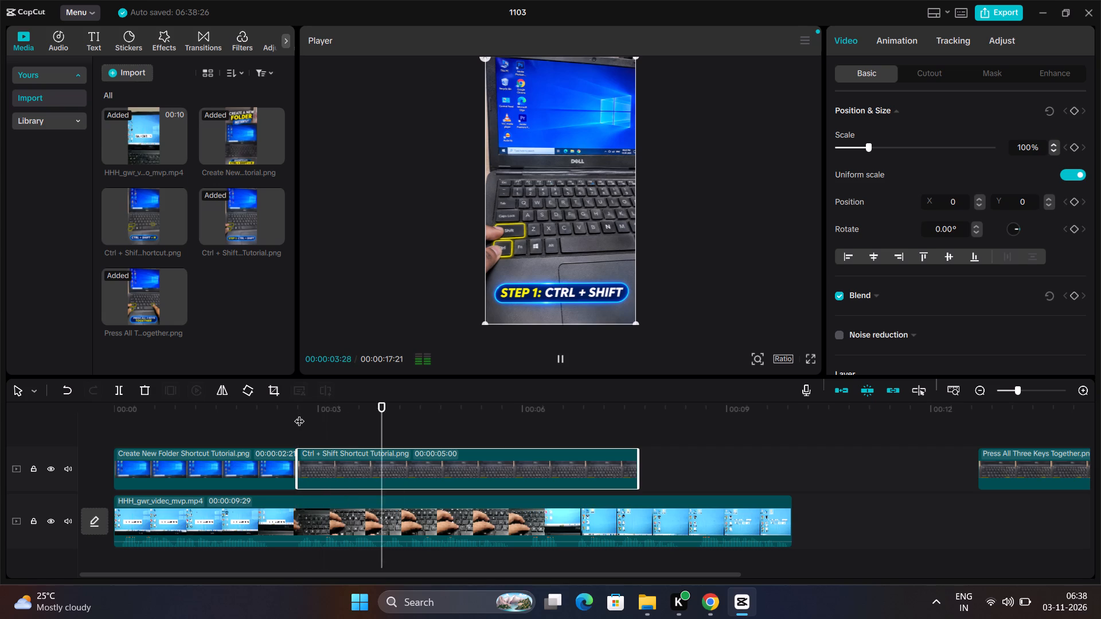
drag(406, 406, 408, 407)
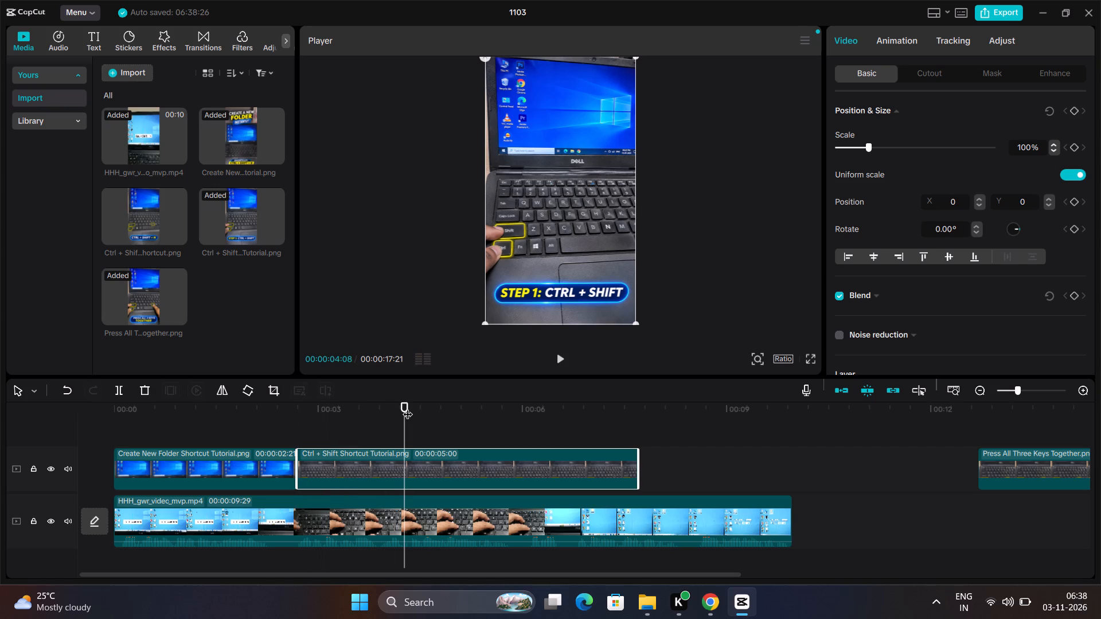
drag(408, 407, 388, 415)
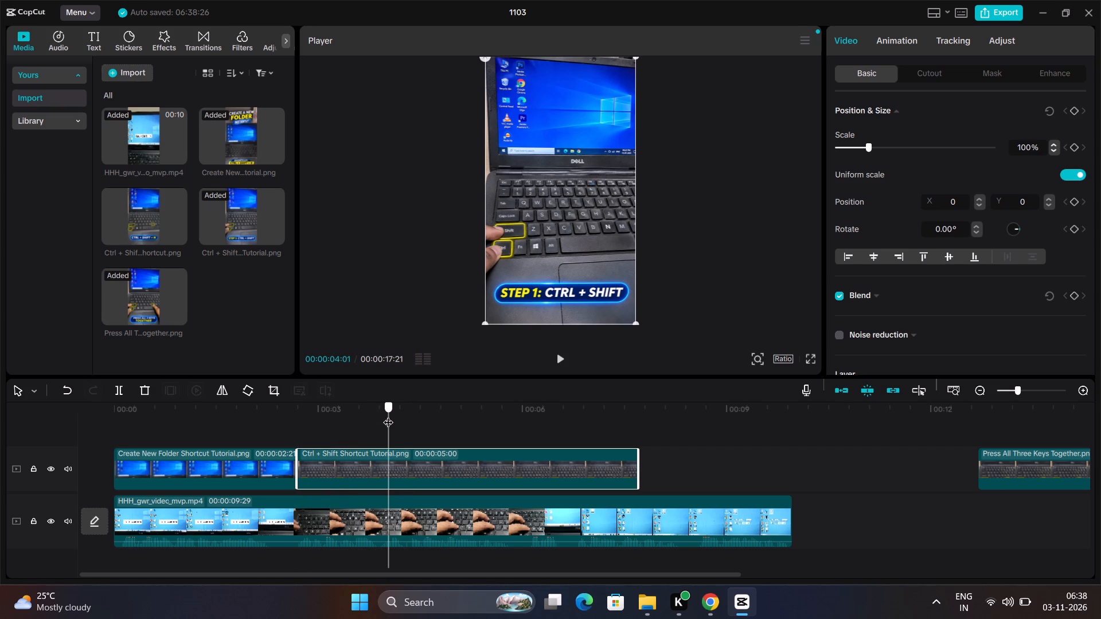
drag(388, 415, 382, 421)
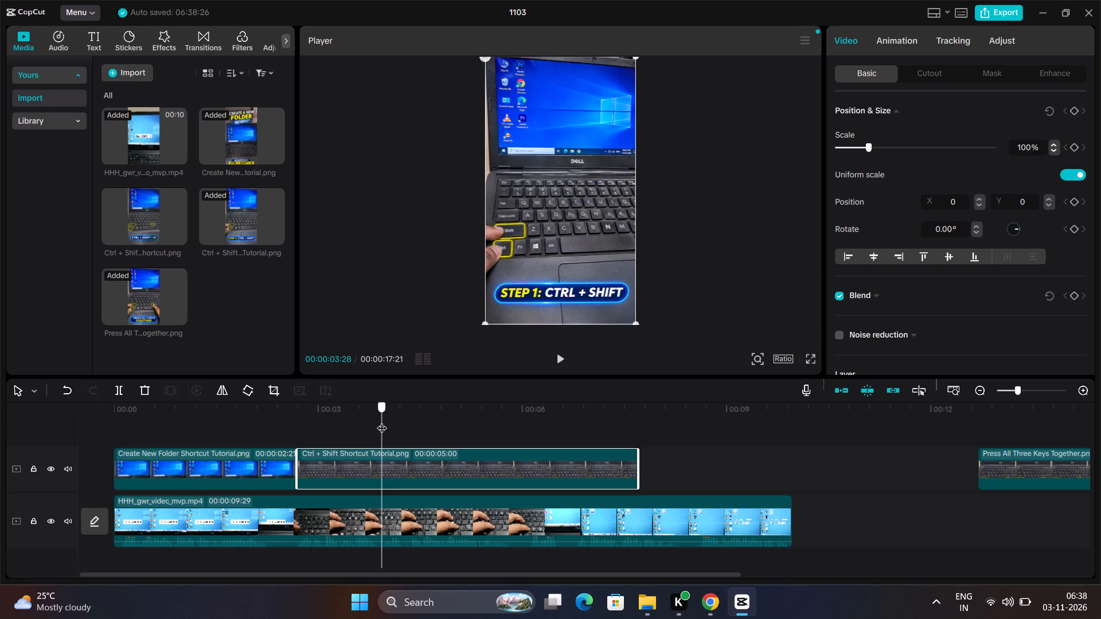
drag(382, 421, 379, 424)
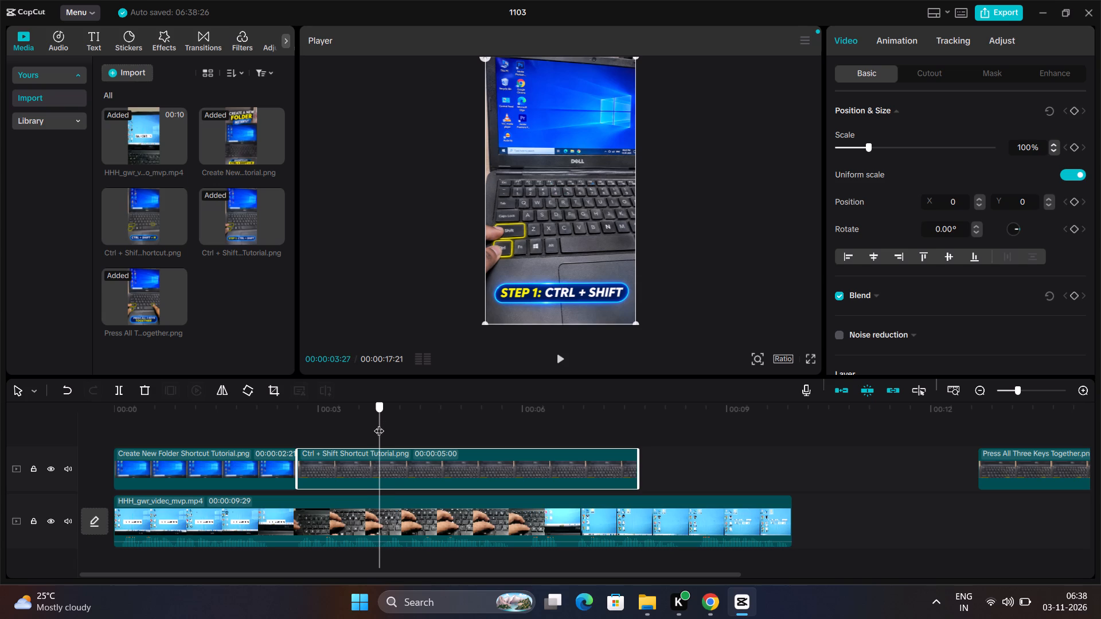
drag(379, 424, 379, 423)
click(124, 389)
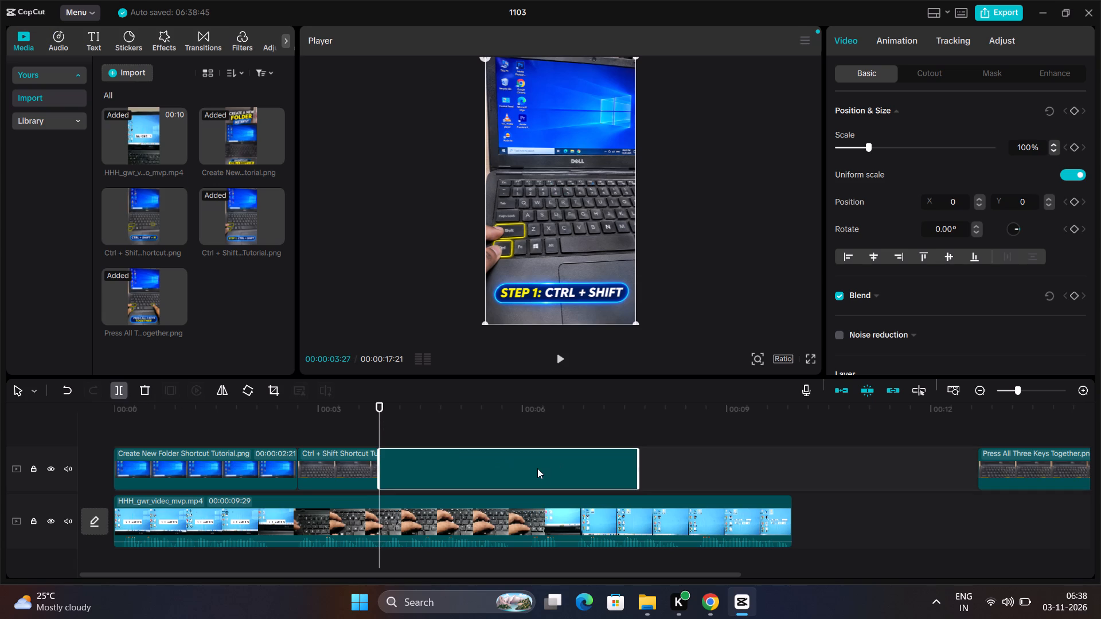
click(528, 467)
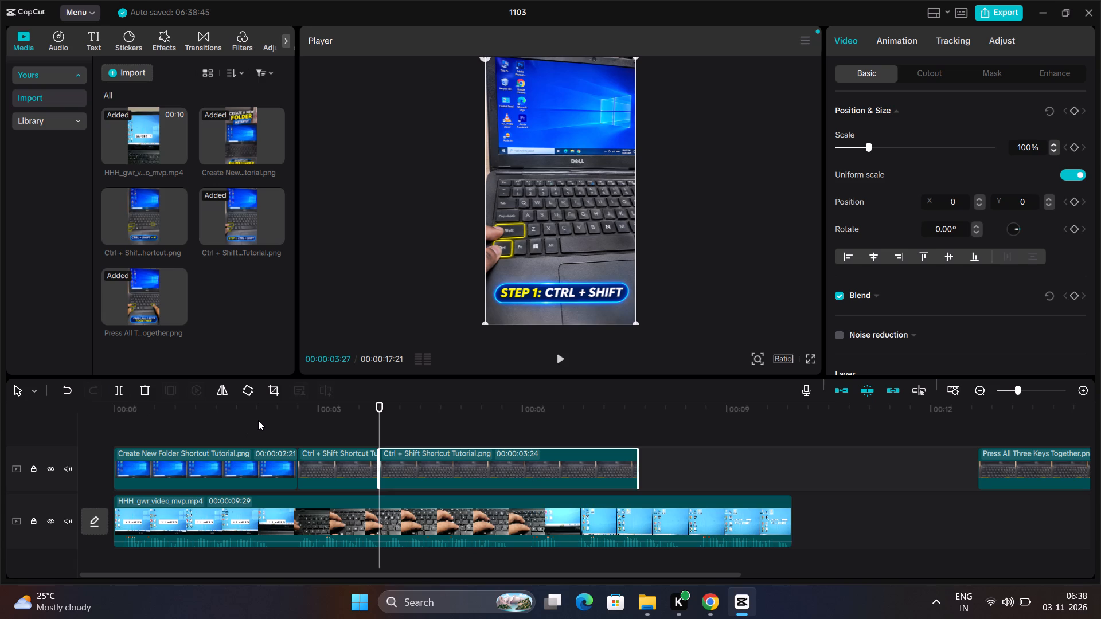
click(146, 386)
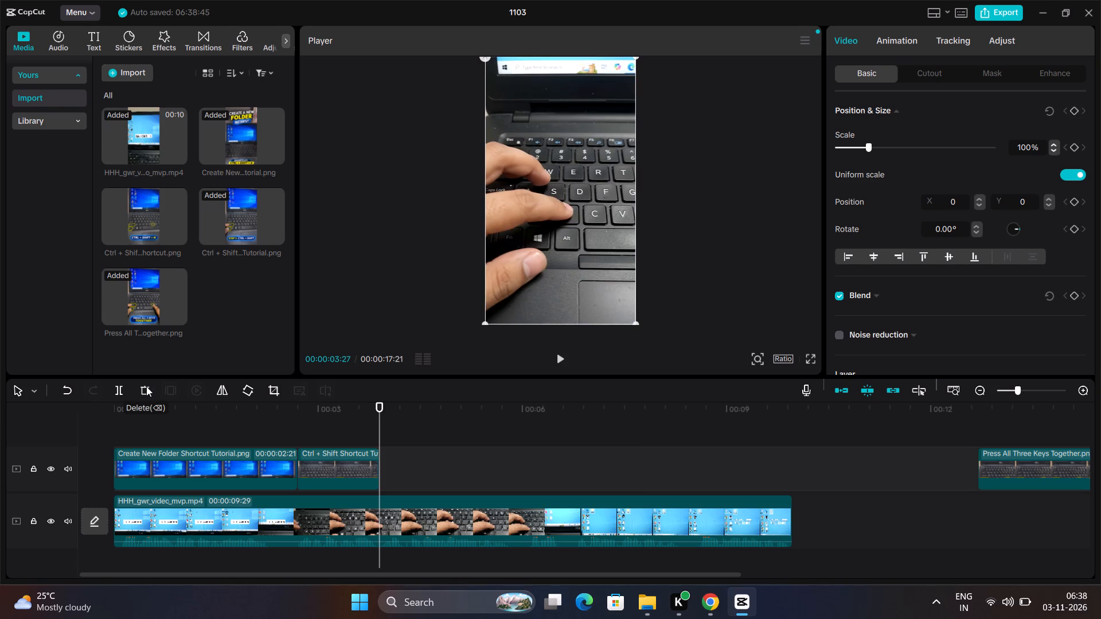
Add a Position & Size keyframe at the start of the Ctrl + Shift Shortcut Tutorial image, at 00:00:02:21.
drag(381, 405, 322, 417)
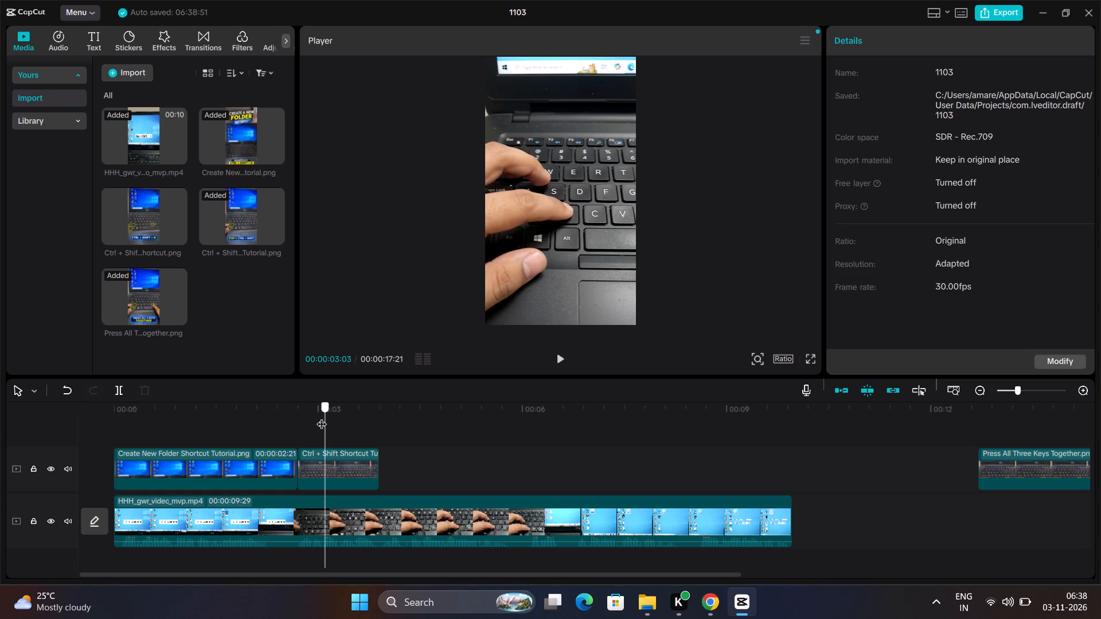
drag(322, 417, 302, 419)
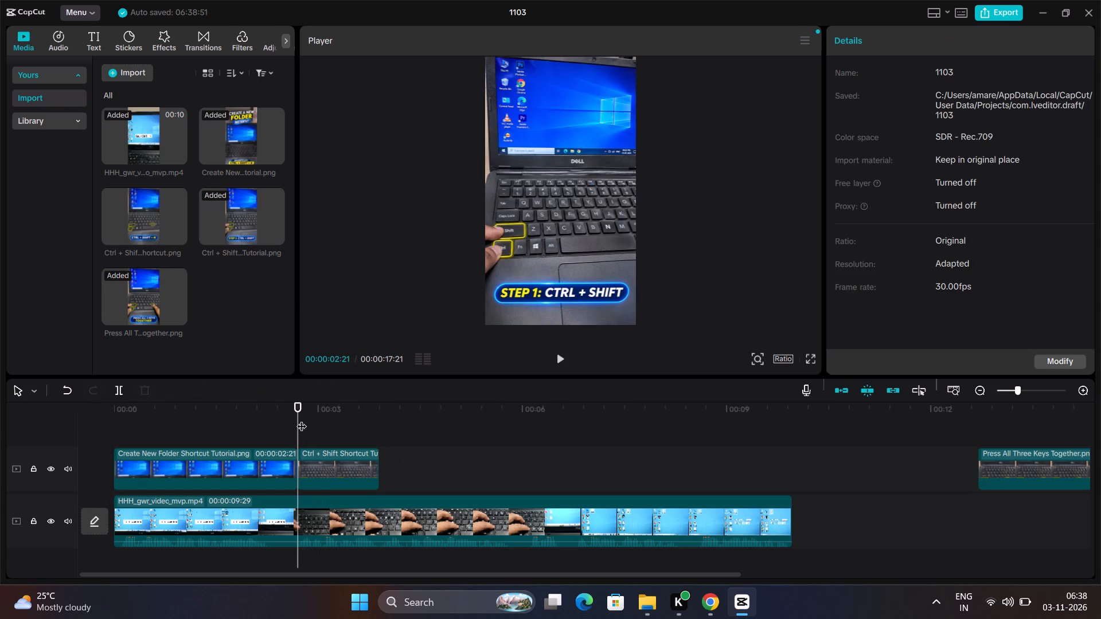
click(323, 468)
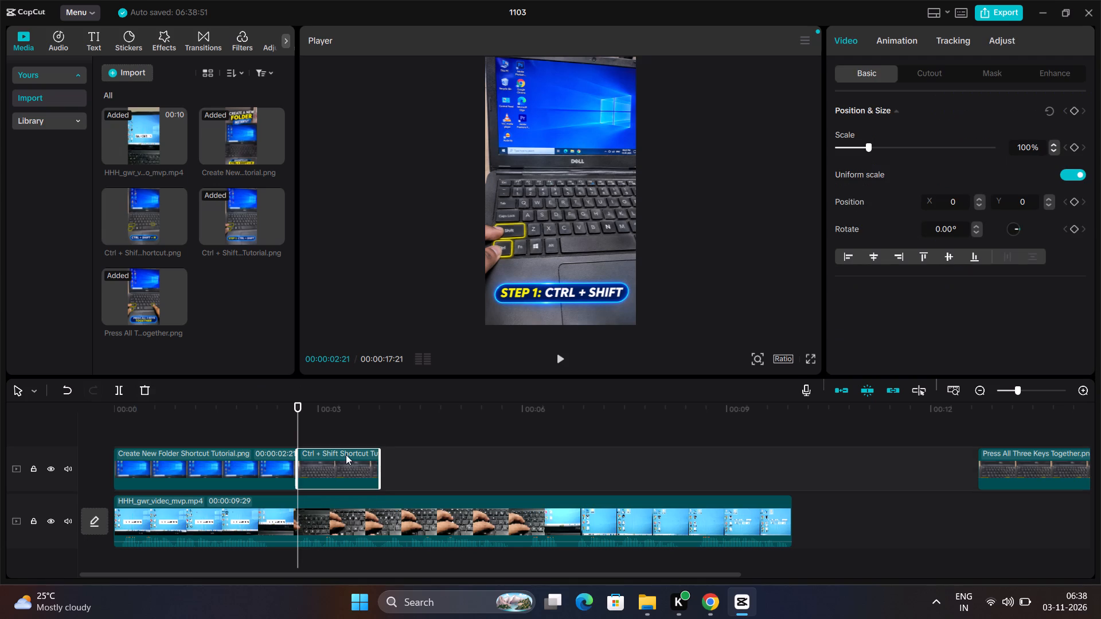
click(1073, 112)
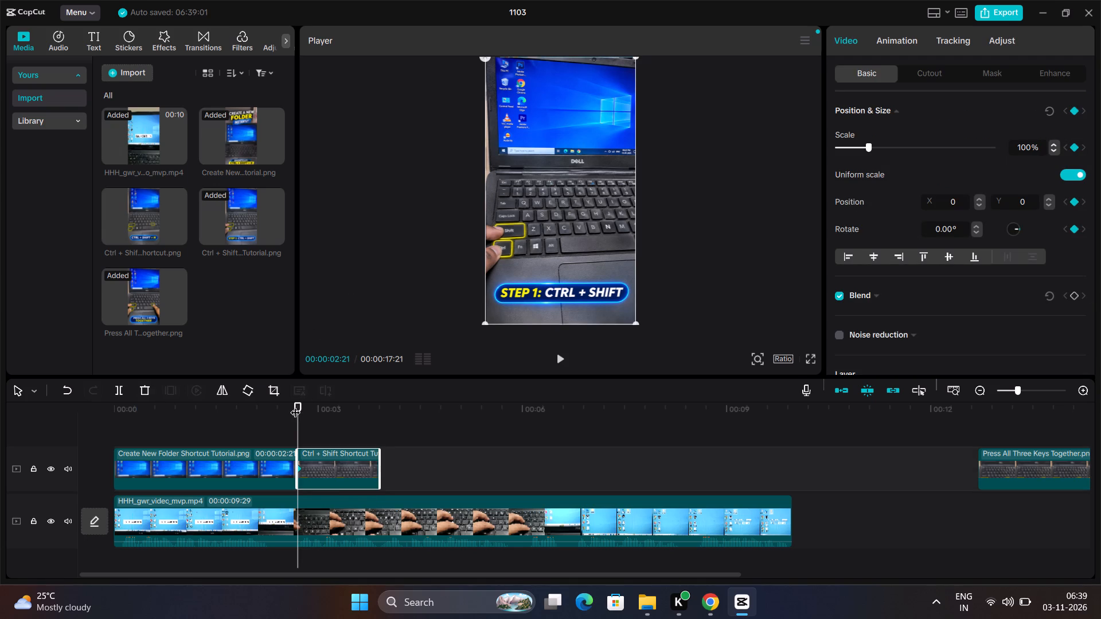
At the end of the Ctrl + Shift Shortcut Tutorial image, 00:00:03:27, set the scale to 115% and add a Position & Size keyframe.
drag(295, 405, 381, 433)
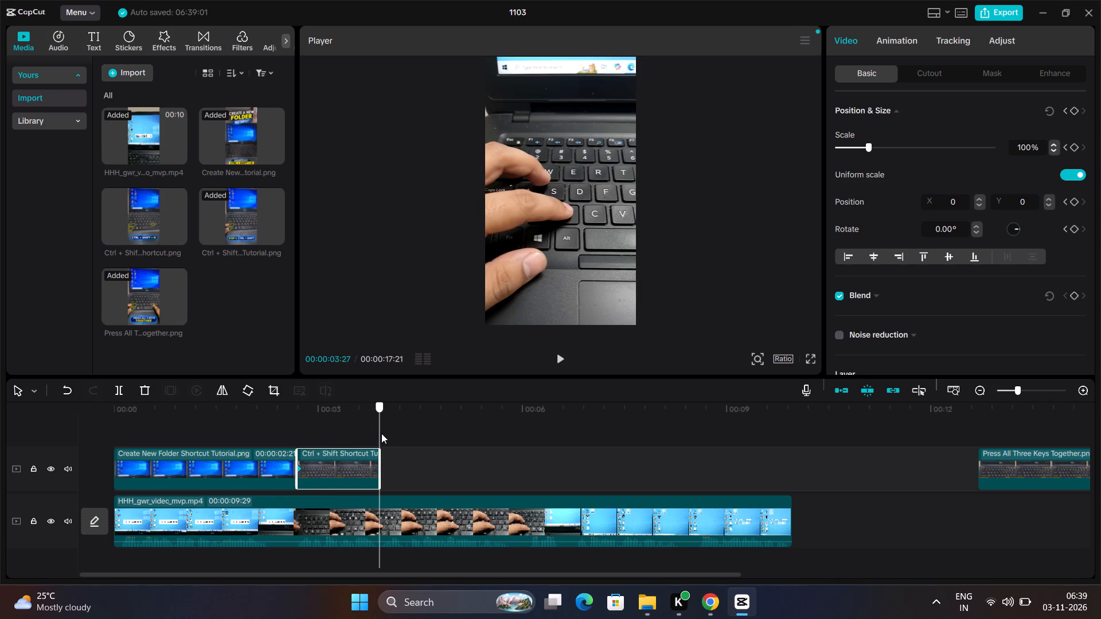
triple_click(1052, 141)
triple_click(1052, 141)
triple_click(1052, 141)
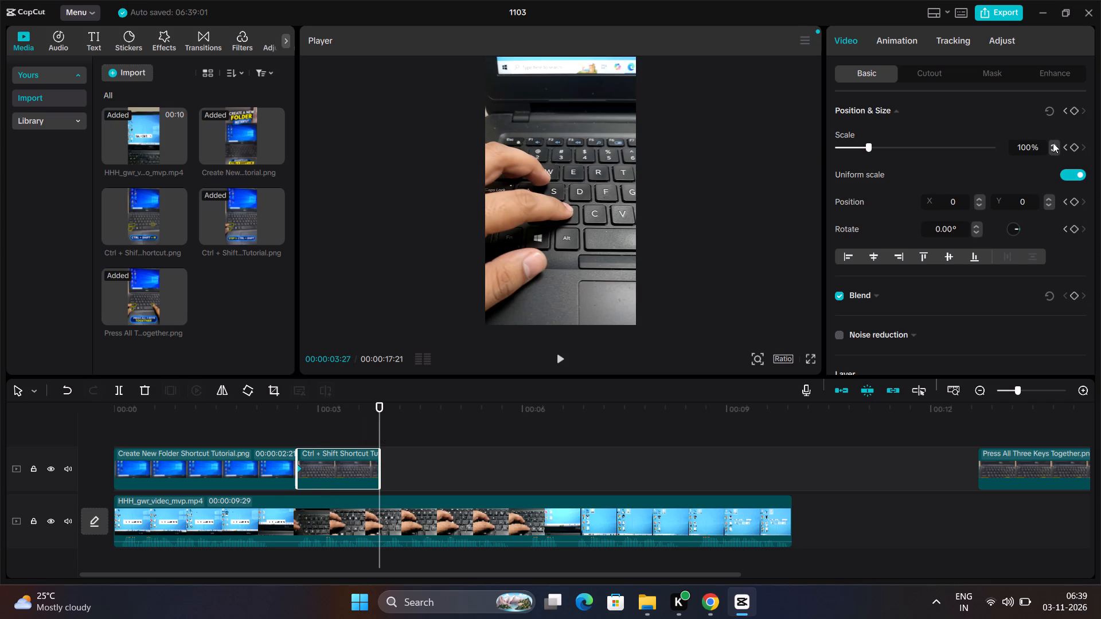
triple_click(1053, 142)
triple_click(1053, 142)
triple_click(1053, 142)
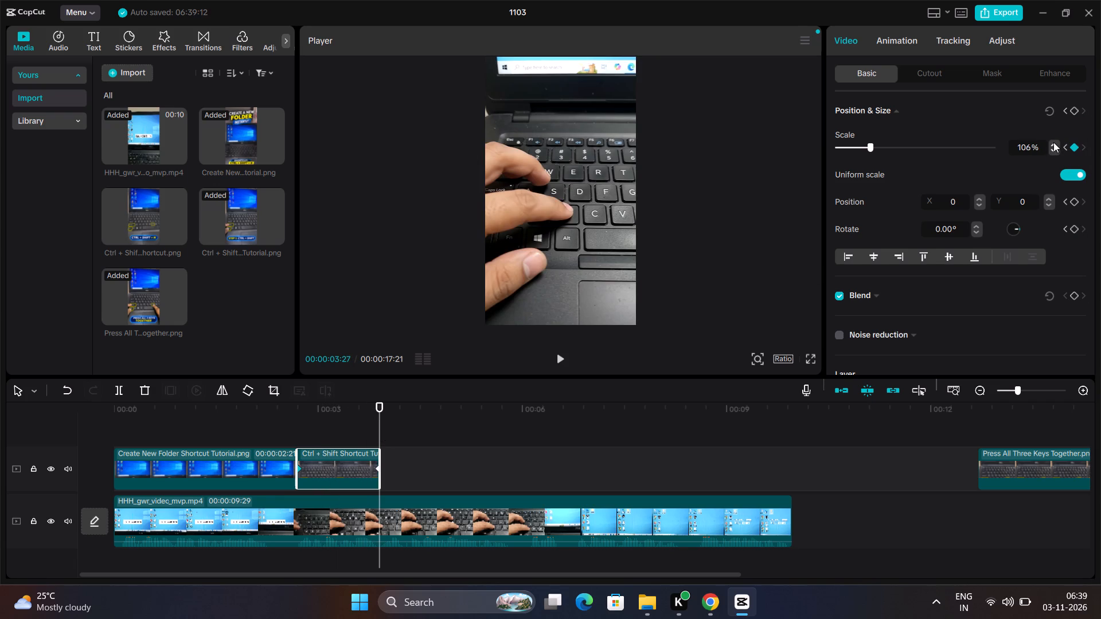
click(1053, 142)
click(1053, 142)
double_click(1053, 142)
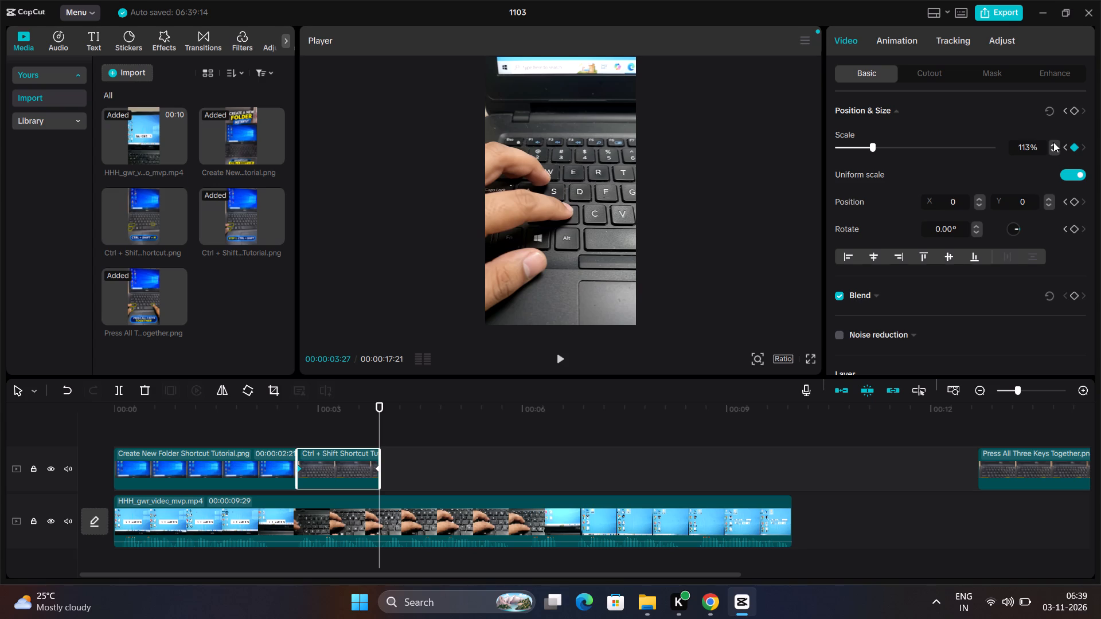
click(1053, 142)
click(1053, 142)
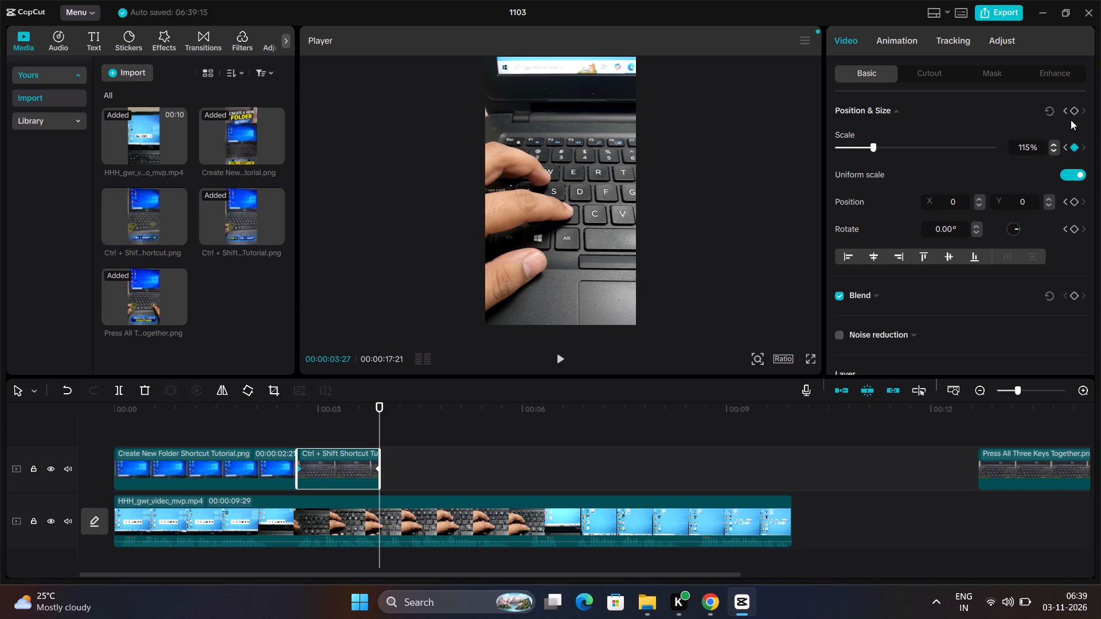
click(1072, 114)
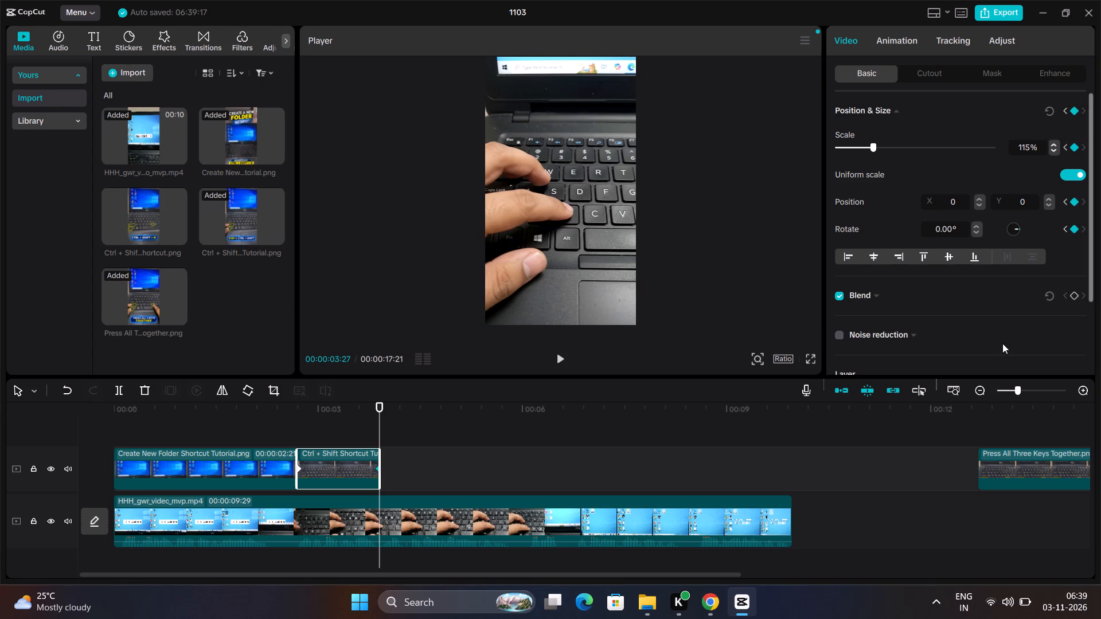
Move the Press All Three Keys Together image to start directly after the Ctrl + Shift Shortcut Tutorial image, at 00:00:03:27.
click(1004, 458)
drag(1006, 458, 431, 459)
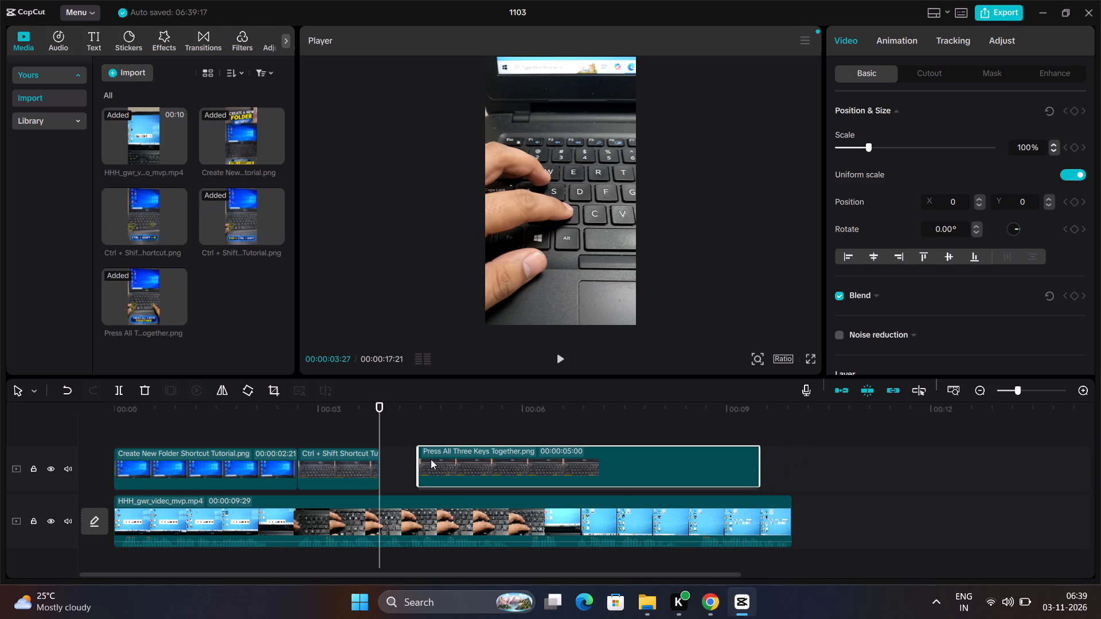
drag(431, 459, 409, 461)
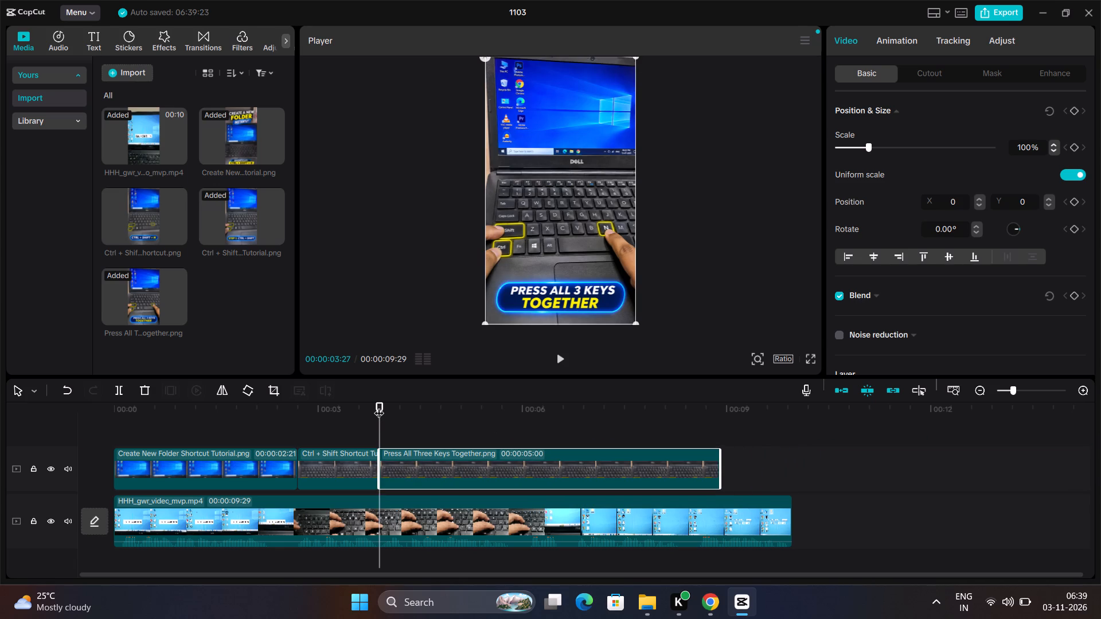
Play back the sequence from 00:00:03:27 and again from the beginning to check where the Press All Three Keys Together image should end.
drag(379, 406, 360, 416)
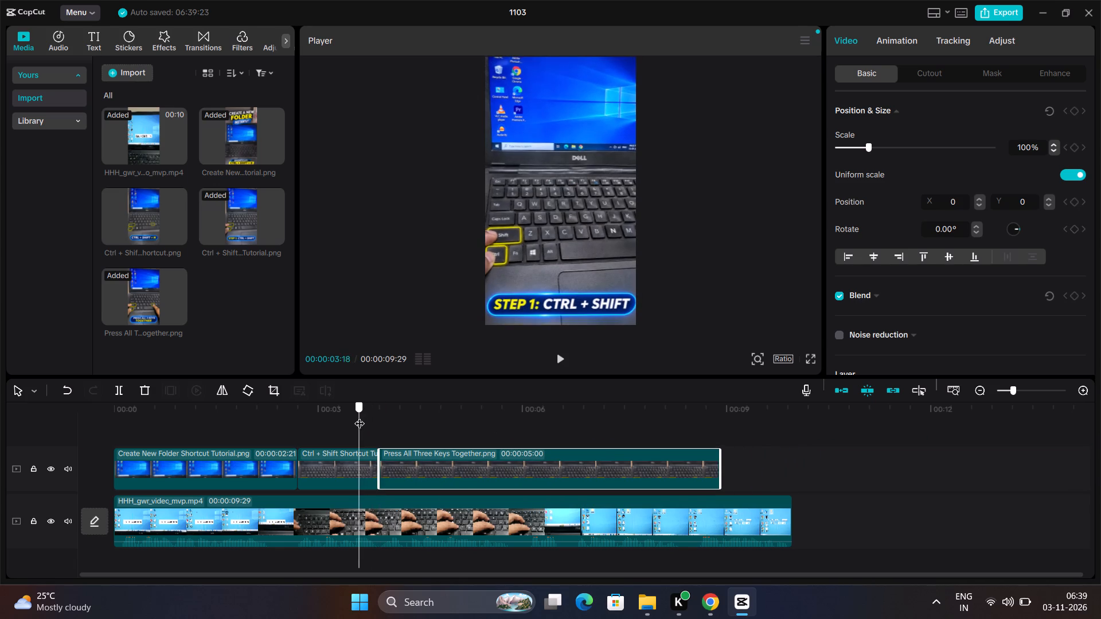
drag(360, 416, 377, 426)
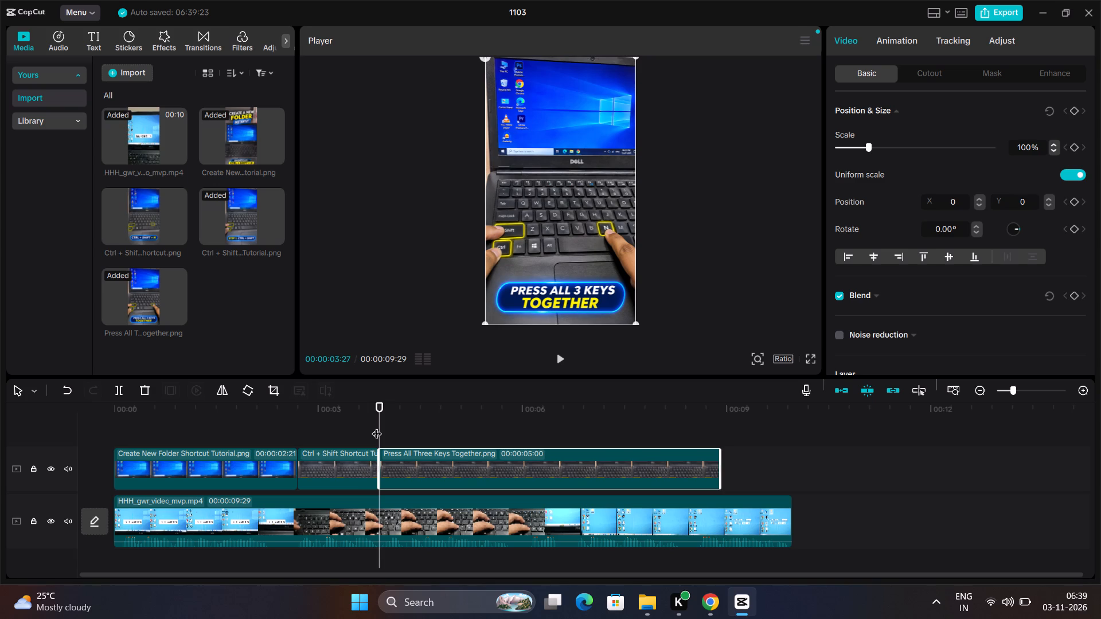
key(space)
key(space)
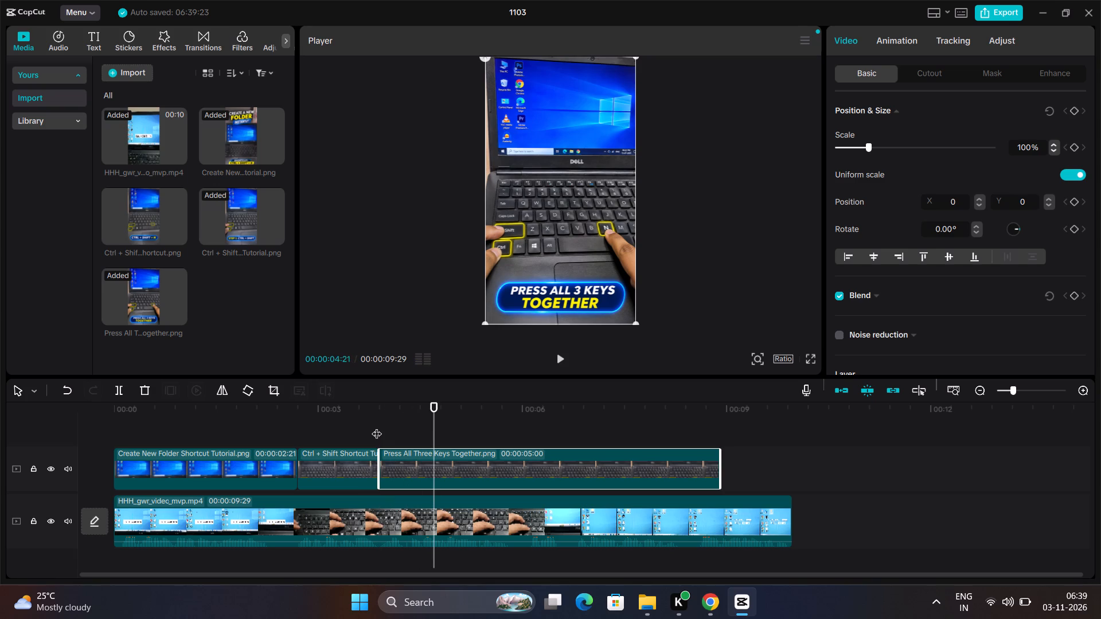
key(space)
key(space)
key(space)
key(space)
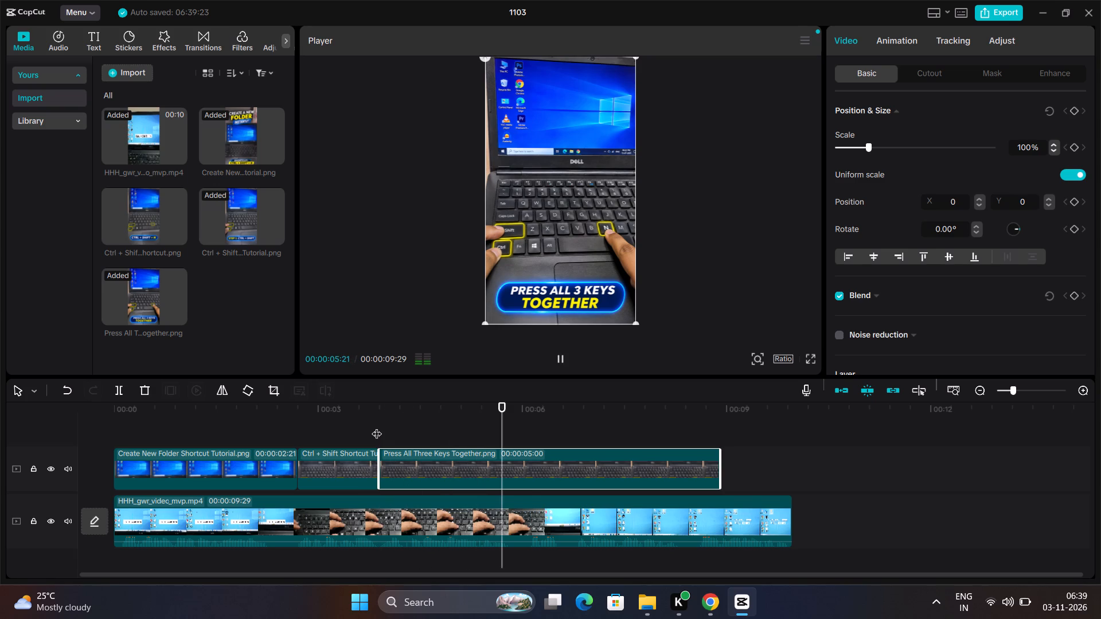
key(space)
key(space)
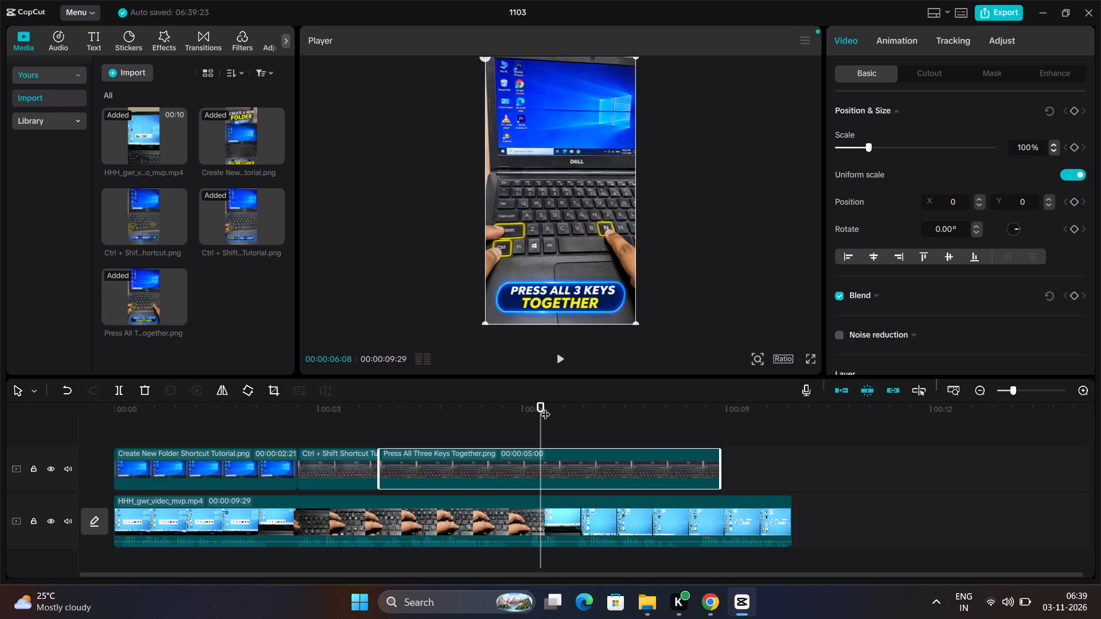
drag(541, 405, 139, 437)
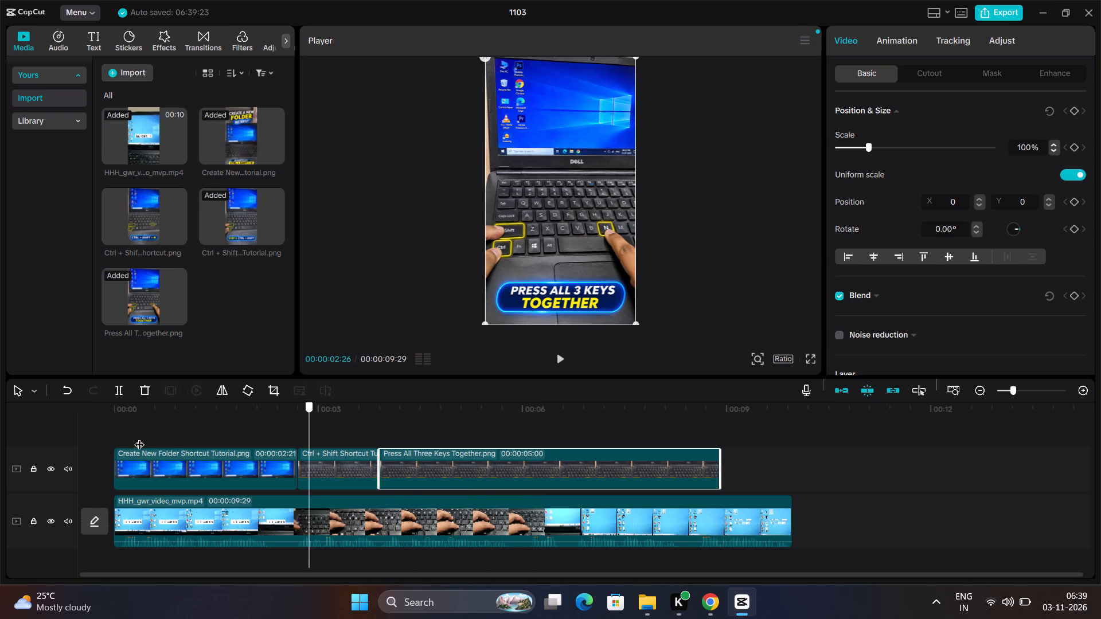
drag(139, 437, 93, 444)
key(space)
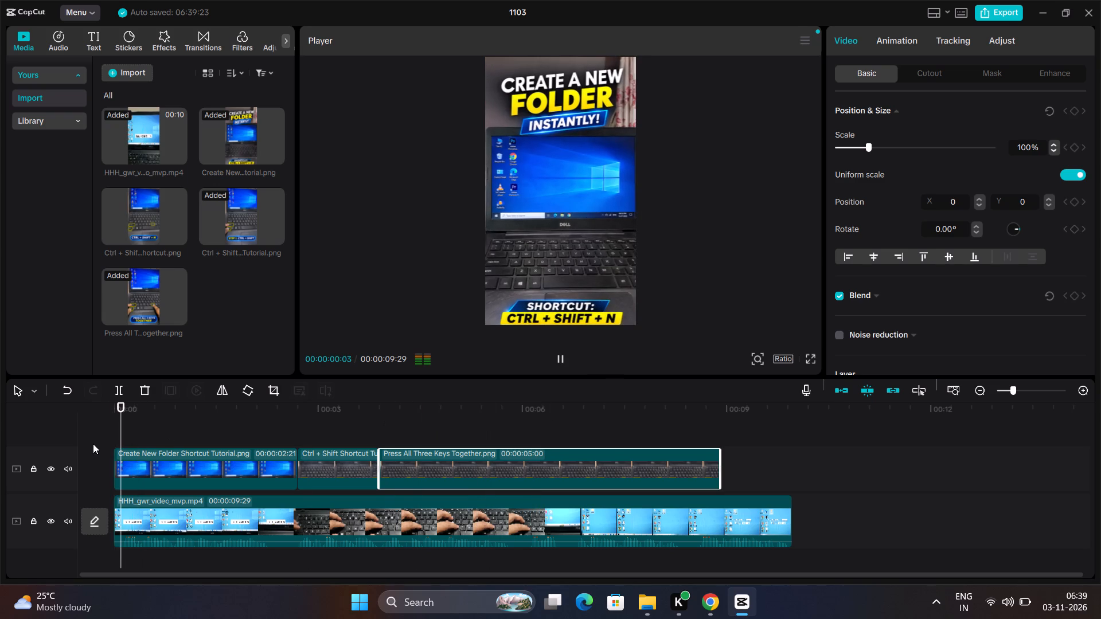
key(space)
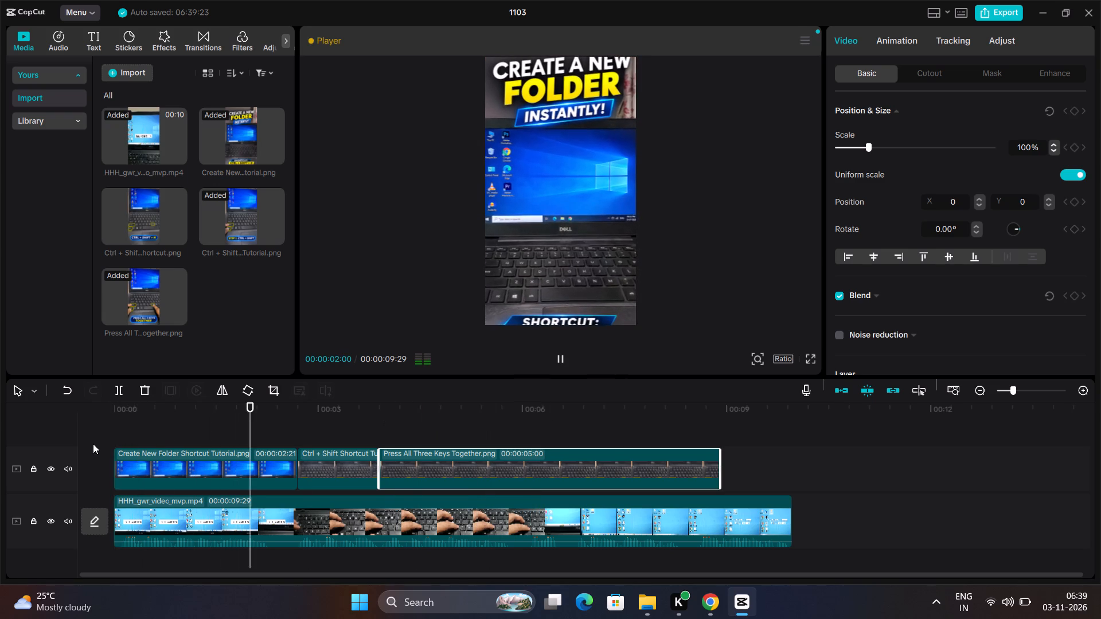
key(space)
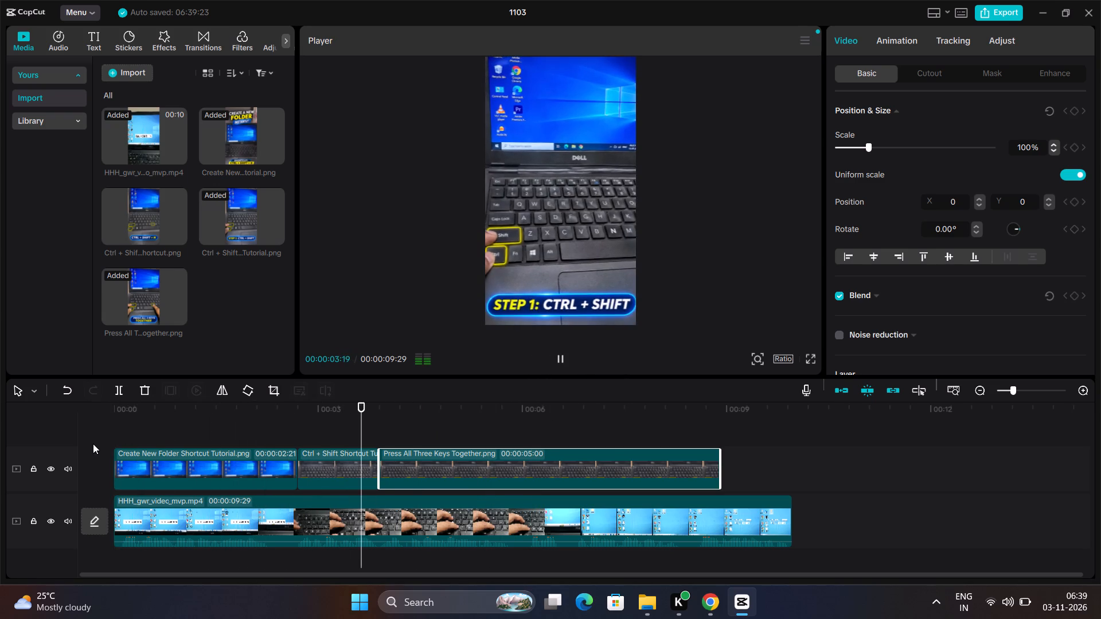
key(space)
key(space)
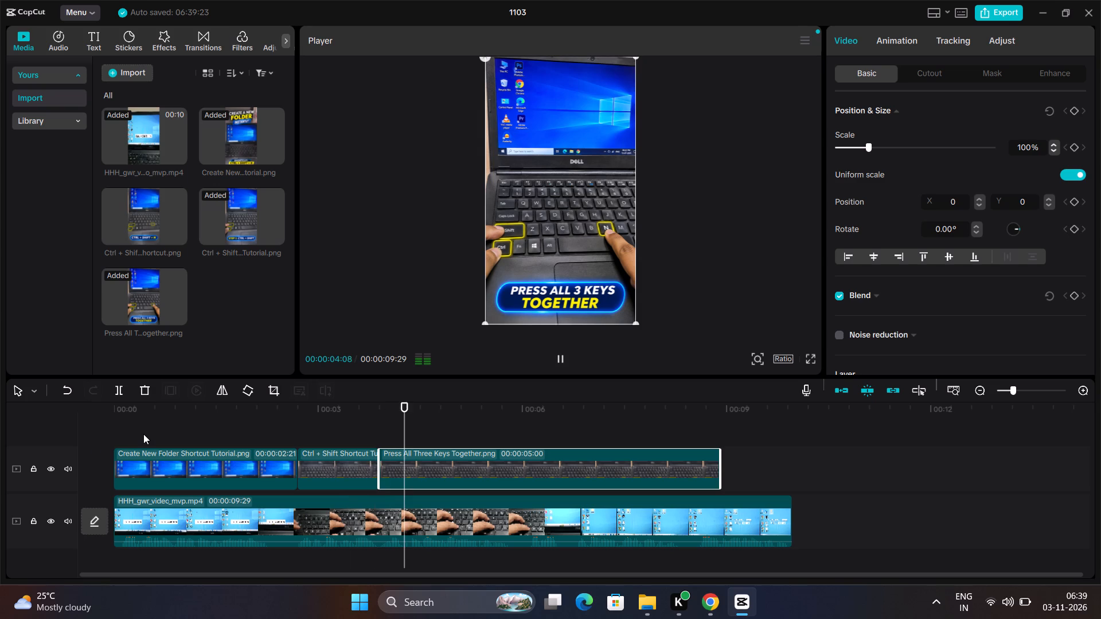
key(space)
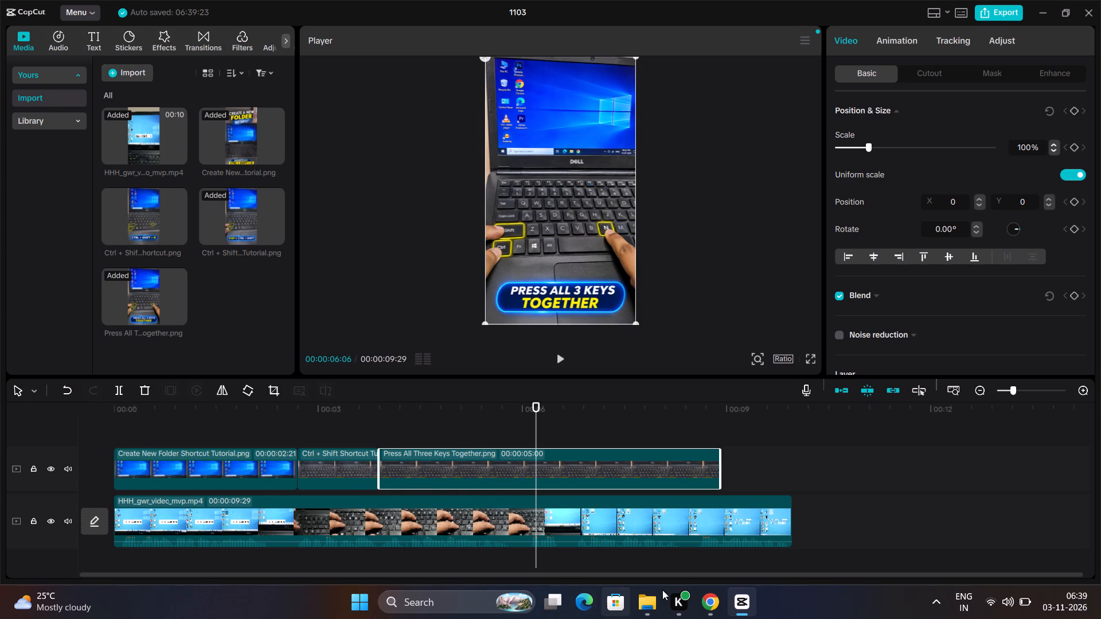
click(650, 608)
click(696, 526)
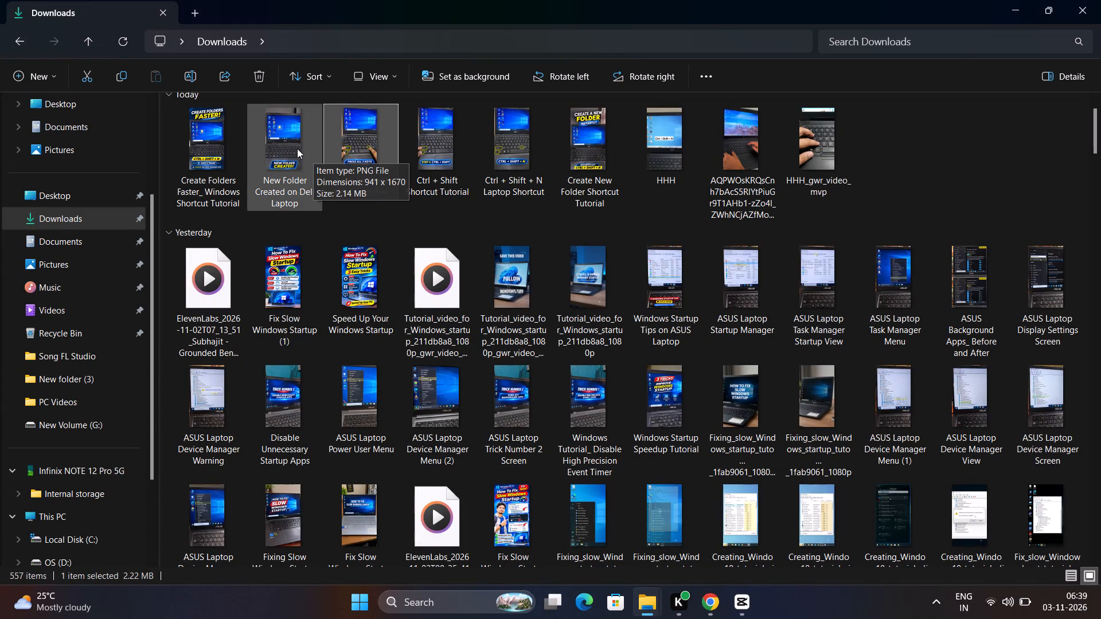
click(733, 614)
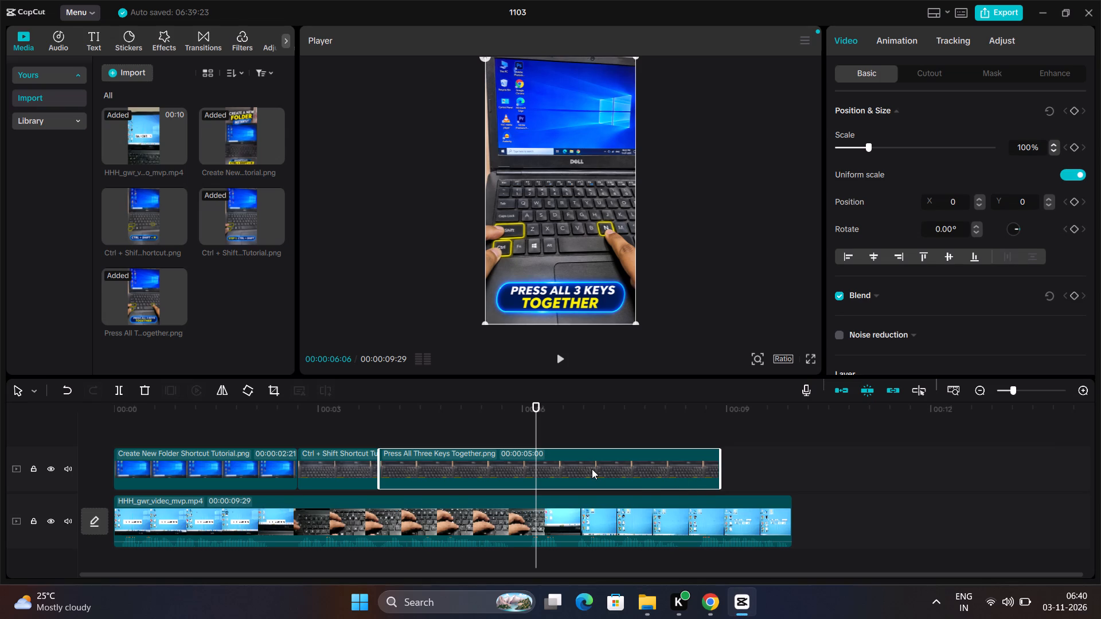
Split the Press All Three Keys Together image at 00:00:06:04 and delete the part after the cut.
drag(538, 403, 534, 409)
drag(534, 409, 532, 412)
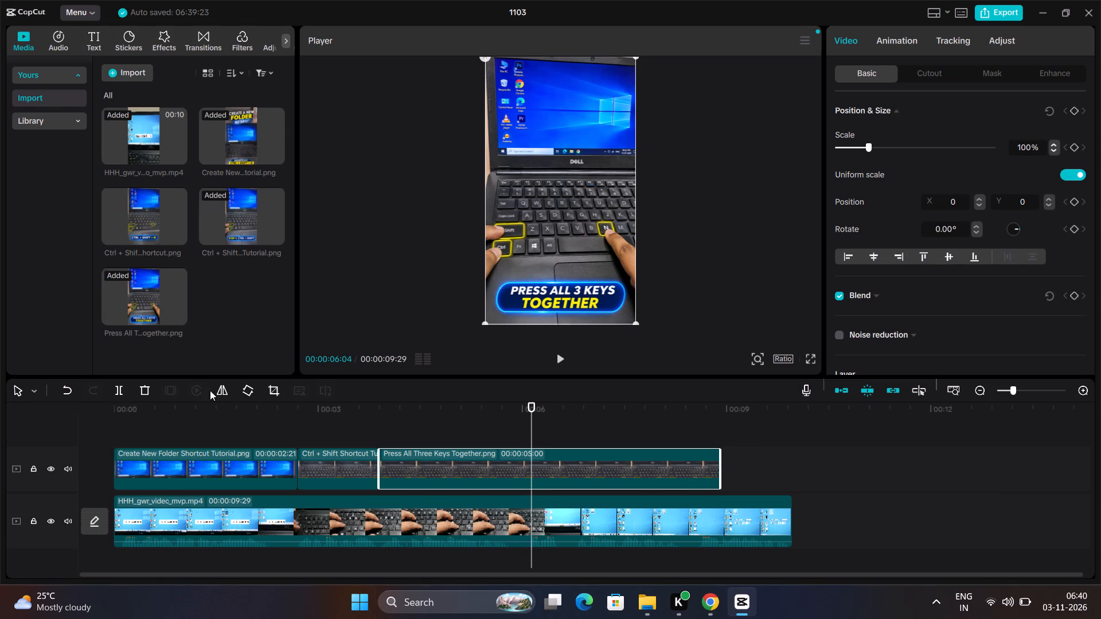
click(124, 387)
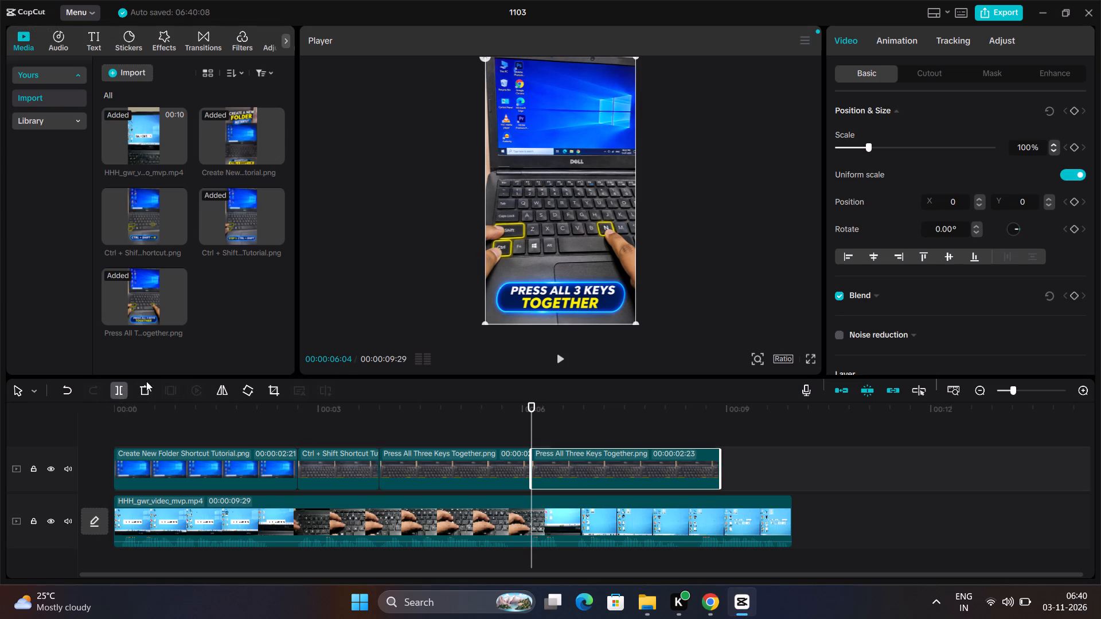
click(147, 388)
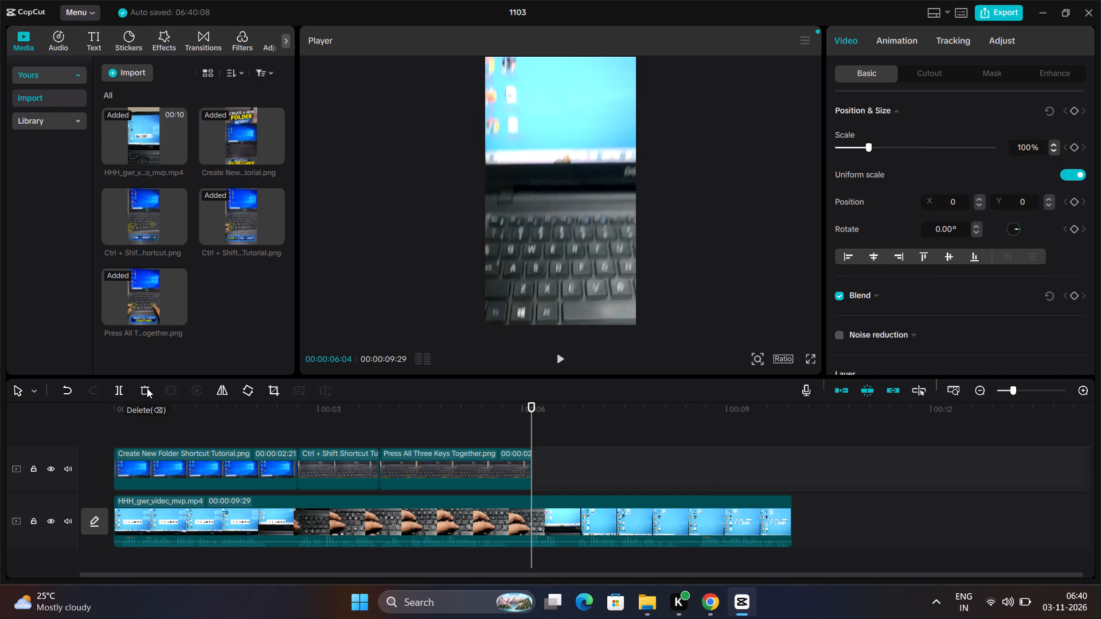
Add a Position & Size keyframe at the start of the Press All Three Keys Together image, at 00:00:03:27.
drag(533, 403, 448, 417)
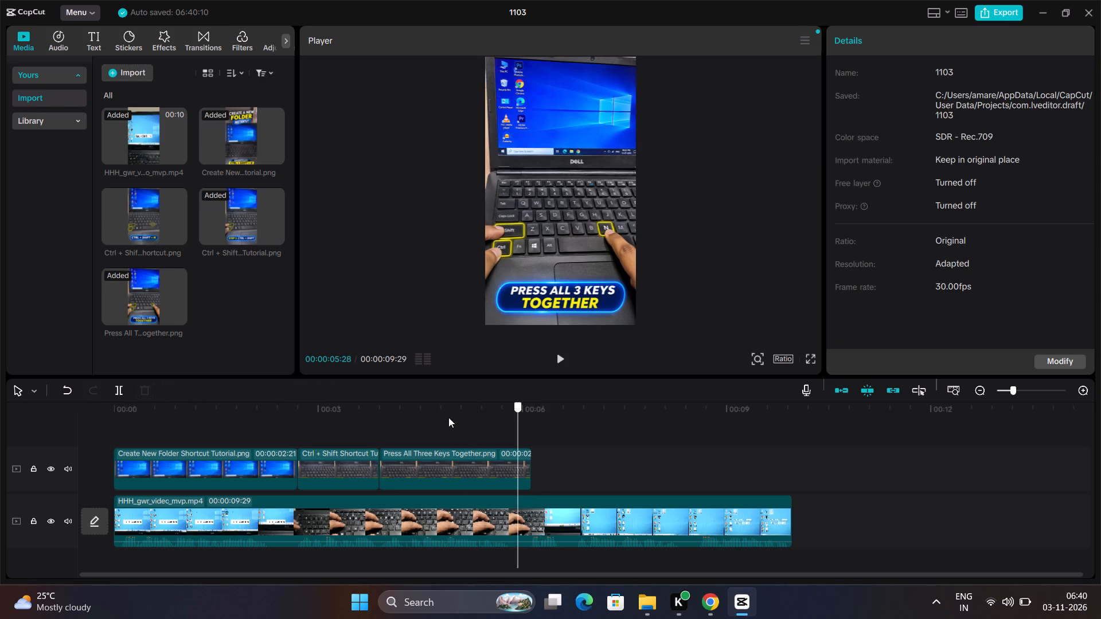
drag(448, 417, 378, 426)
click(393, 463)
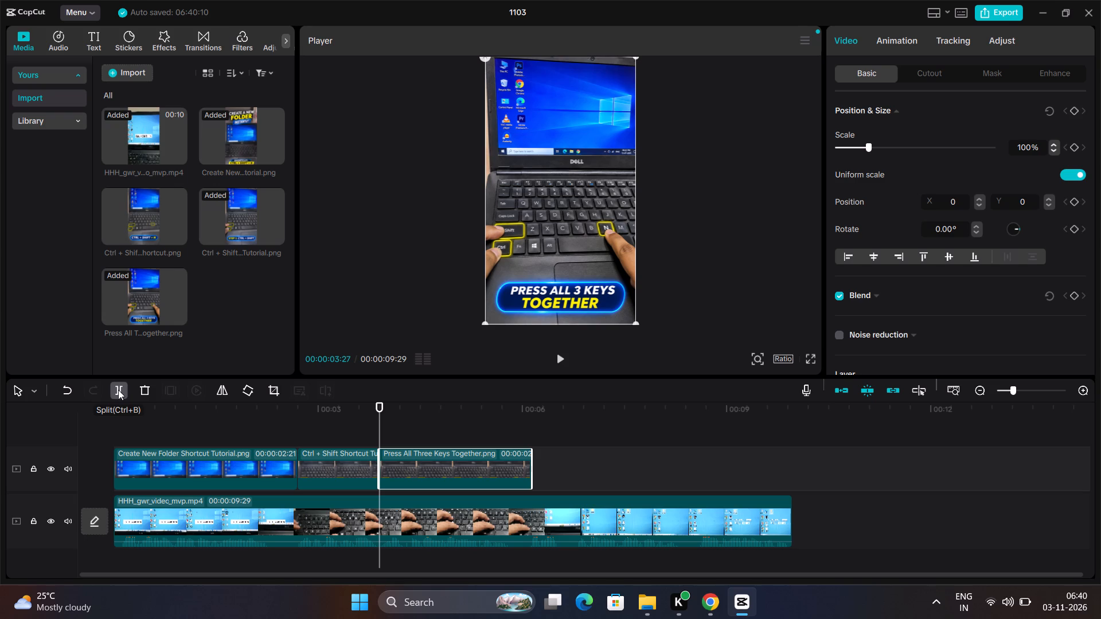
click(1074, 108)
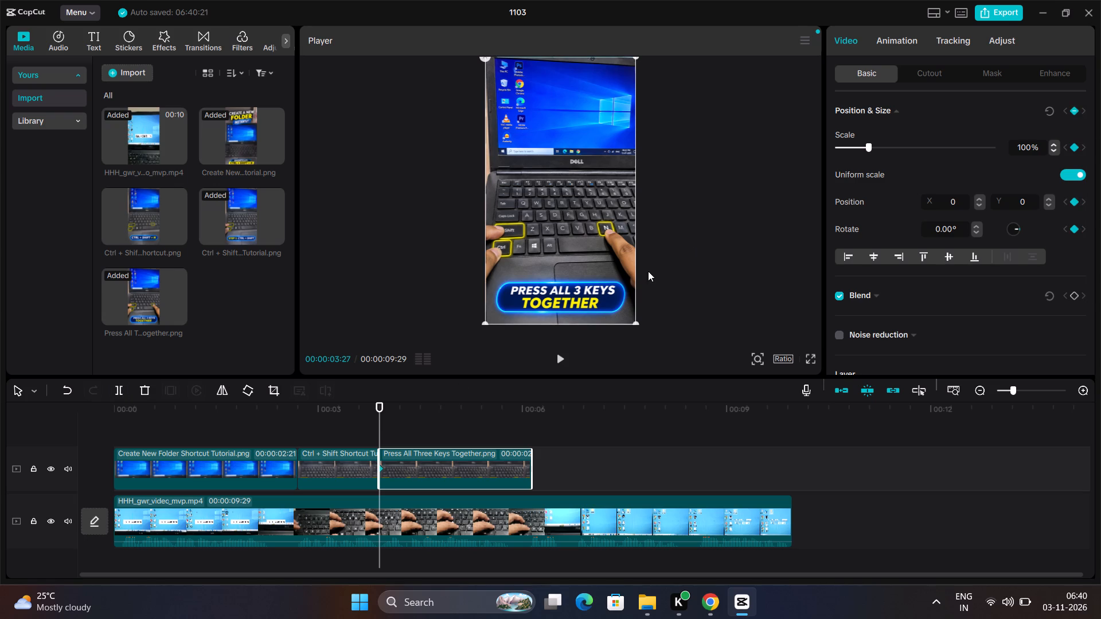
At the end of the Press All Three Keys Together image, 00:00:06:04, set the scale to 120% and add a Position & Size keyframe.
drag(382, 409, 436, 413)
drag(436, 413, 537, 430)
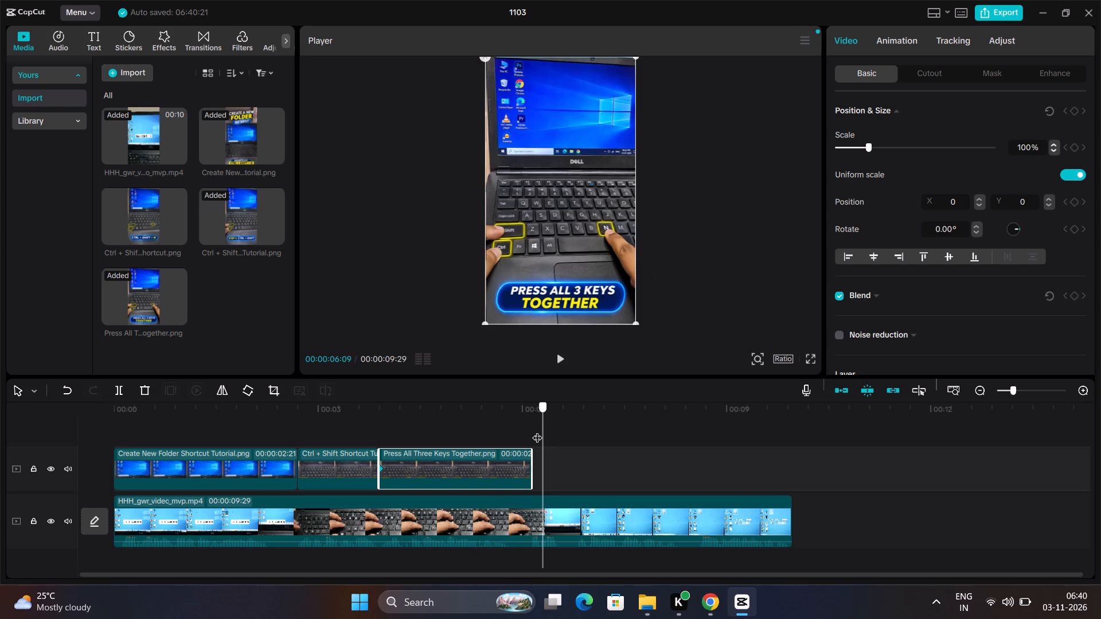
drag(537, 430, 534, 430)
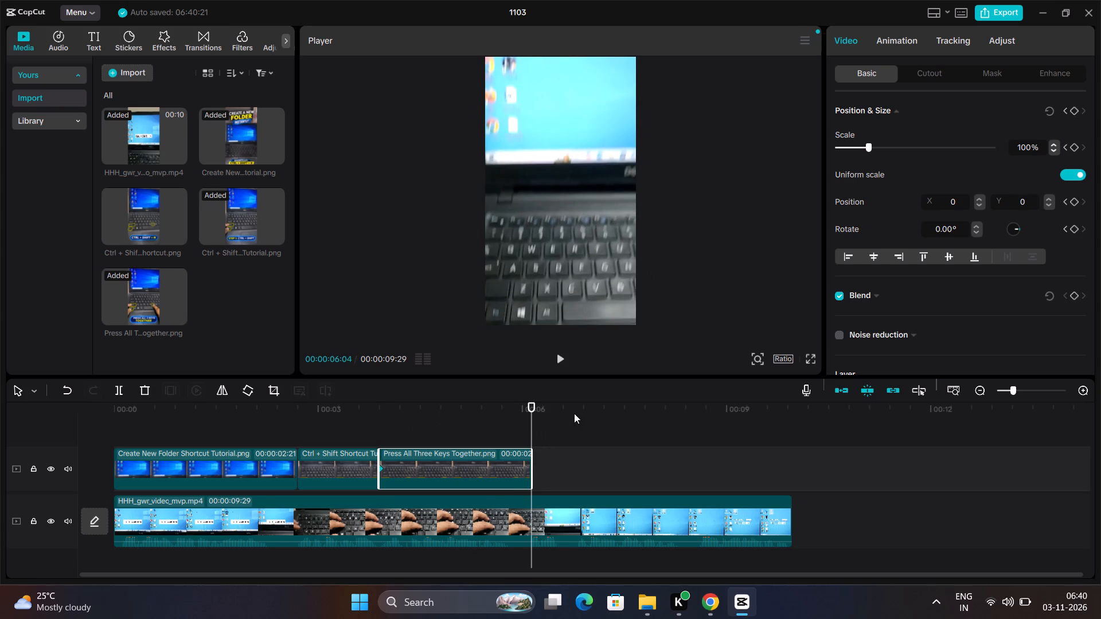
triple_click(1056, 143)
triple_click(1056, 143)
triple_click(1056, 143)
triple_click(1056, 143)
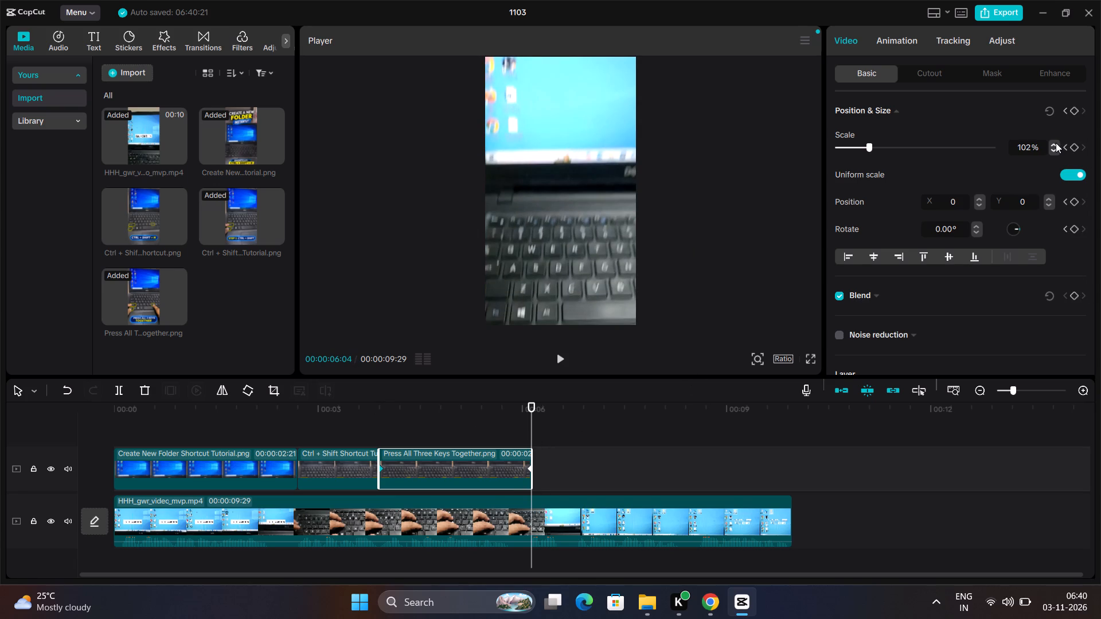
double_click(1056, 143)
triple_click(1056, 143)
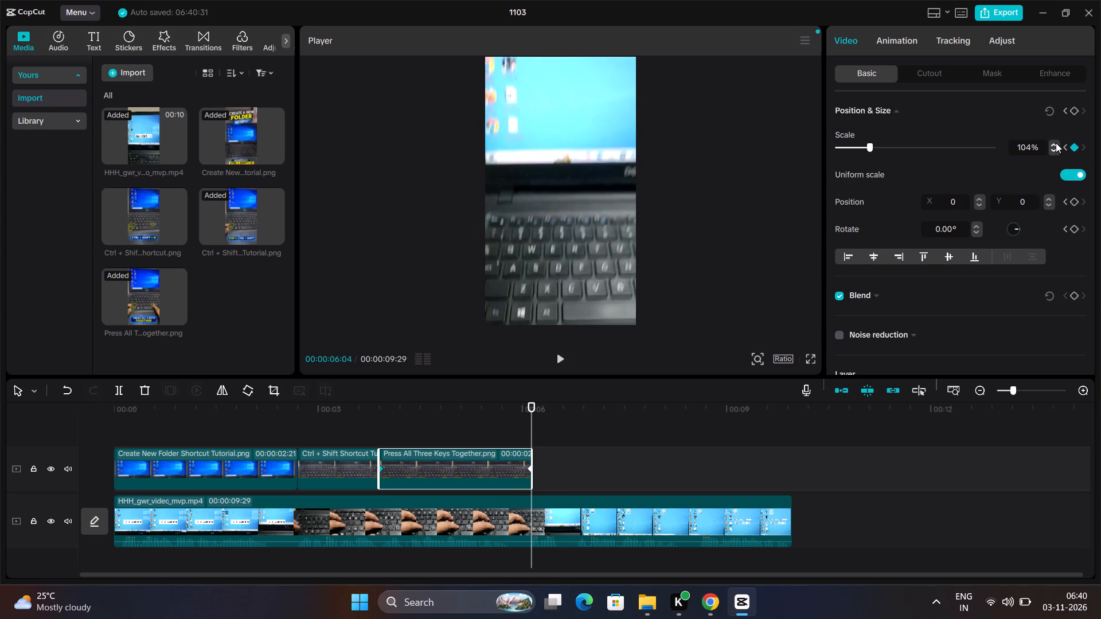
triple_click(1055, 143)
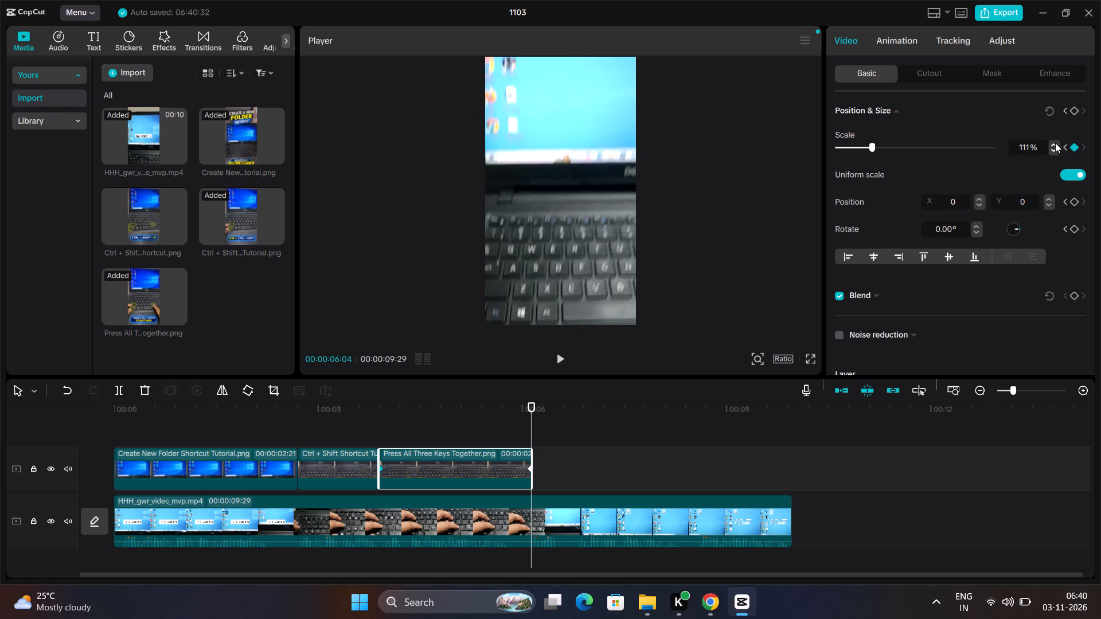
triple_click(1055, 143)
click(1055, 143)
double_click(1055, 143)
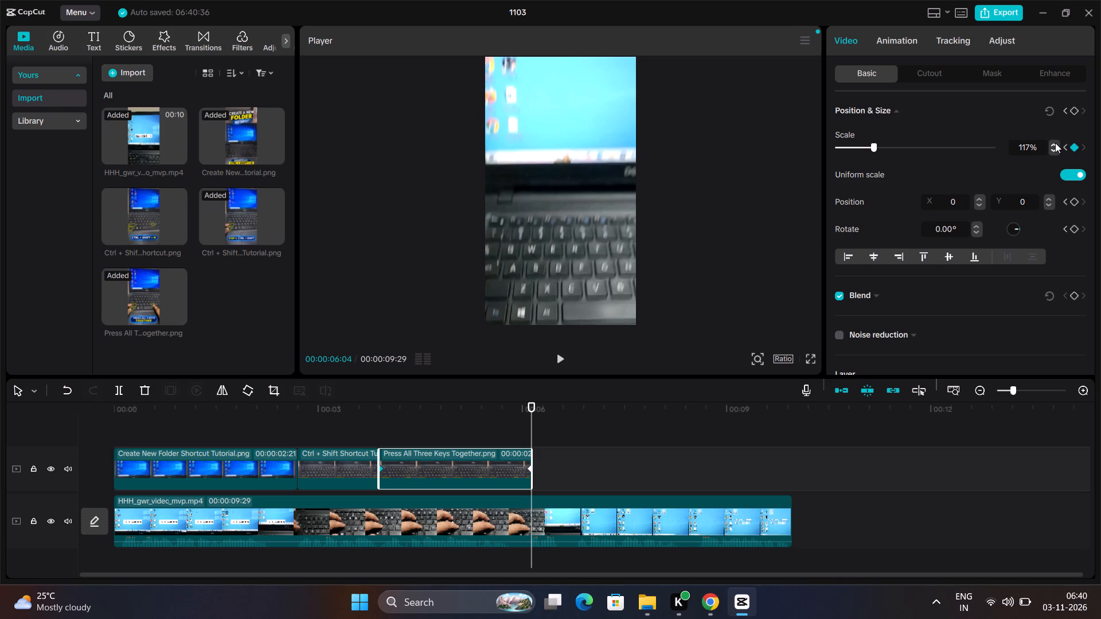
click(1055, 143)
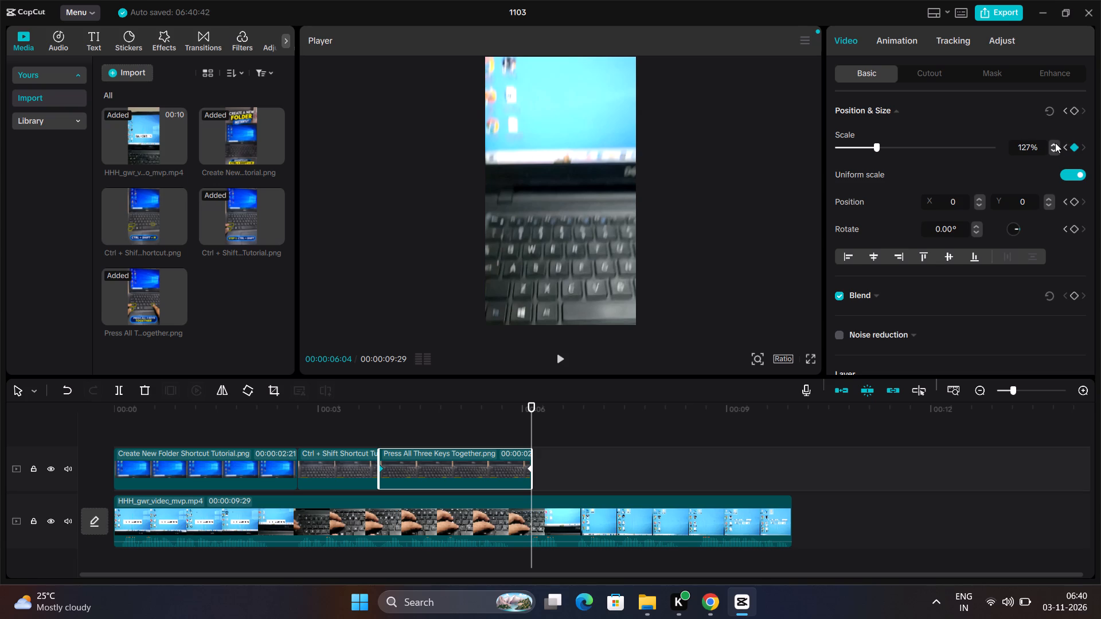
click(1055, 143)
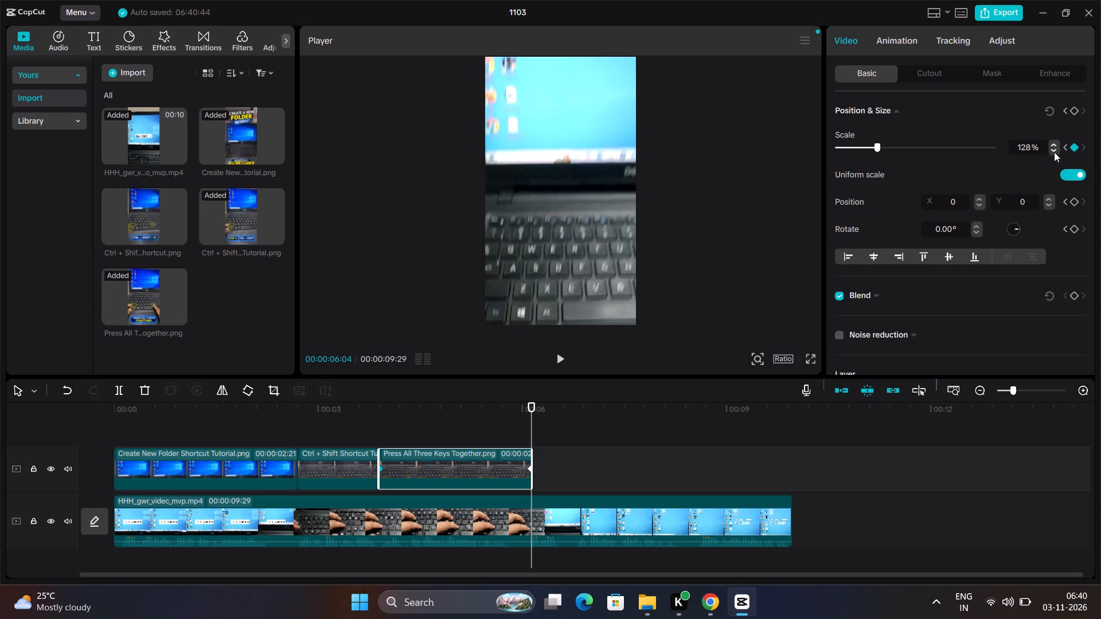
triple_click(1052, 150)
double_click(1052, 150)
click(1052, 150)
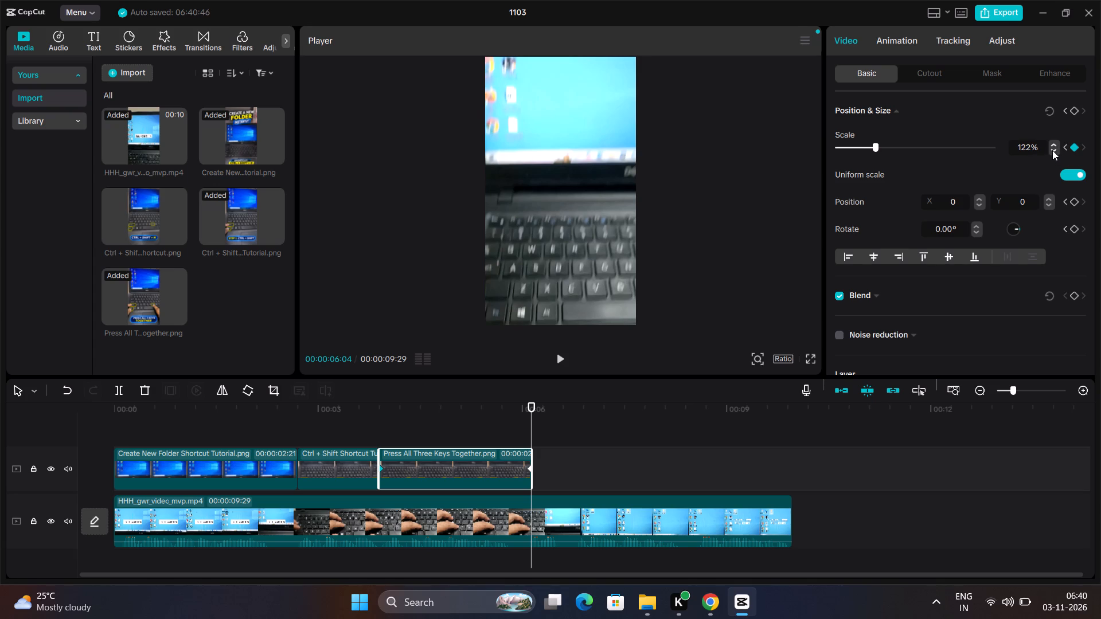
click(1052, 150)
click(1052, 150)
click(1075, 107)
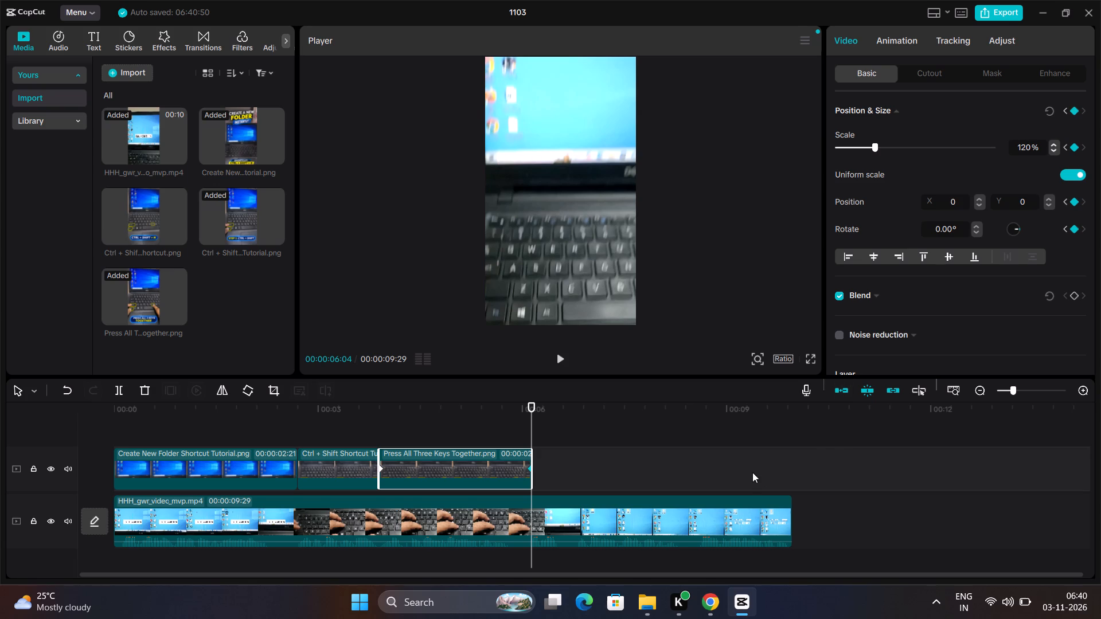
Add the New Folder Created on Dell Laptop image from Downloads to the CapCut timeline, directly after the Press All Three Keys Together image.
click(659, 608)
click(705, 524)
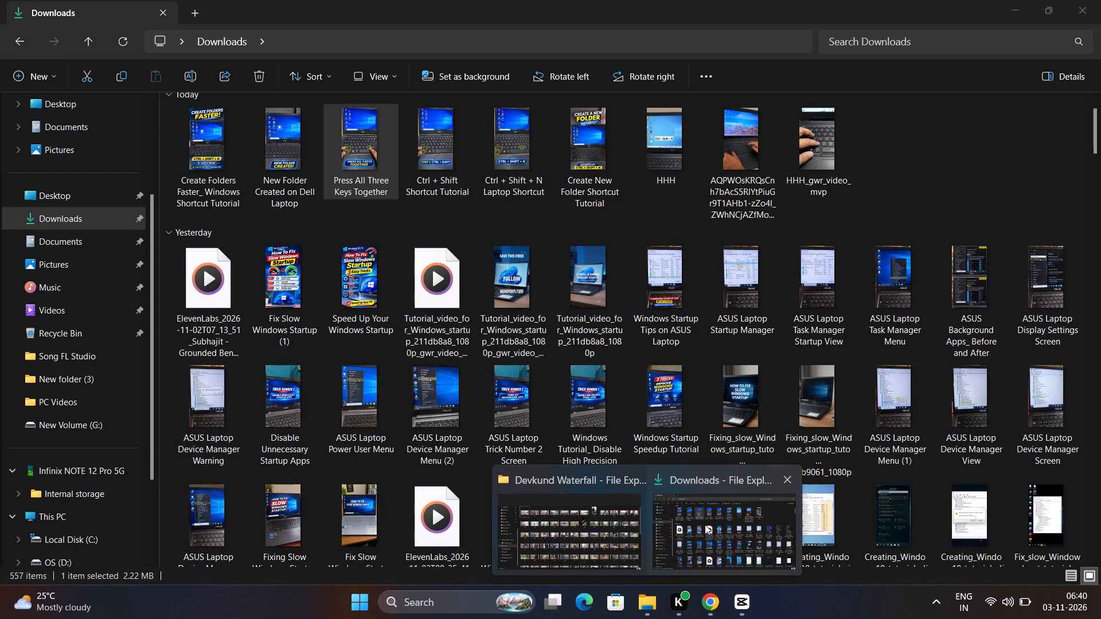
click(283, 158)
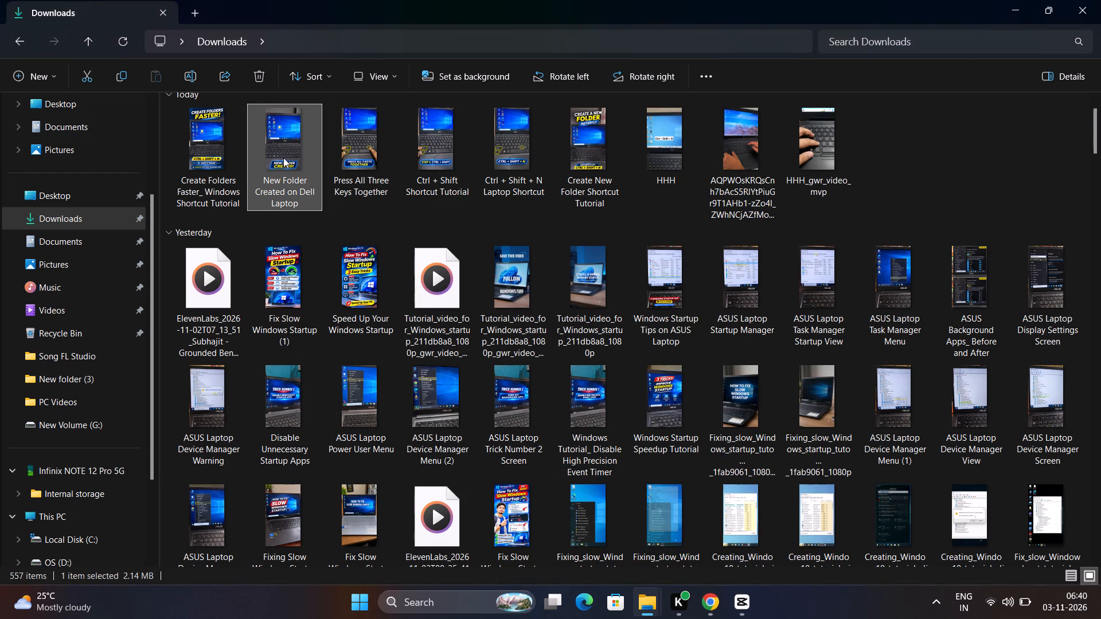
drag(283, 158, 737, 584)
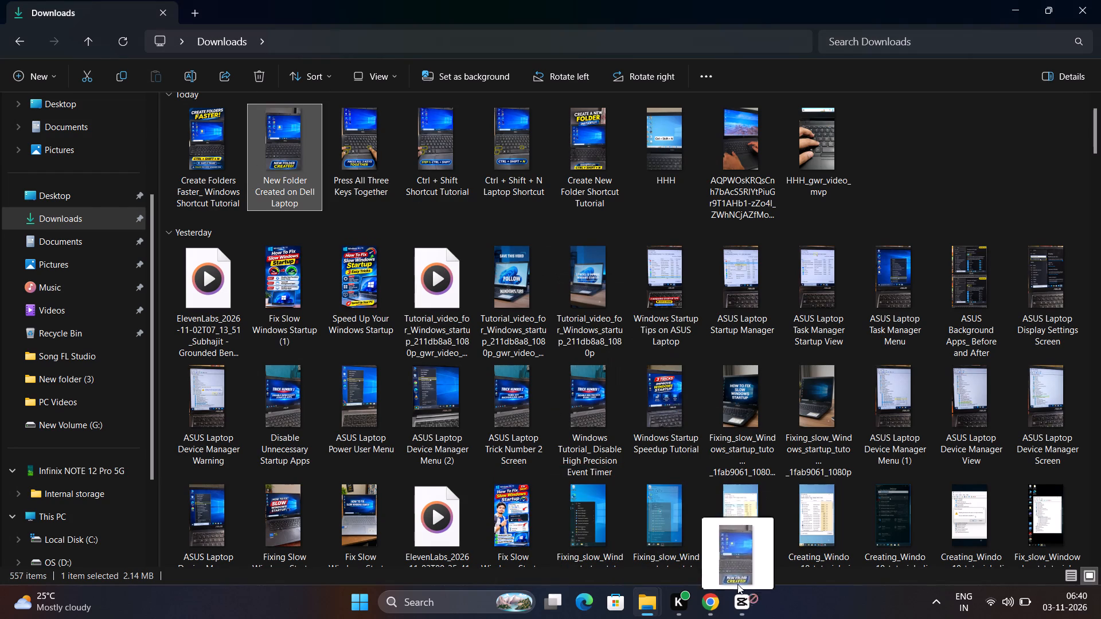
drag(737, 584, 618, 493)
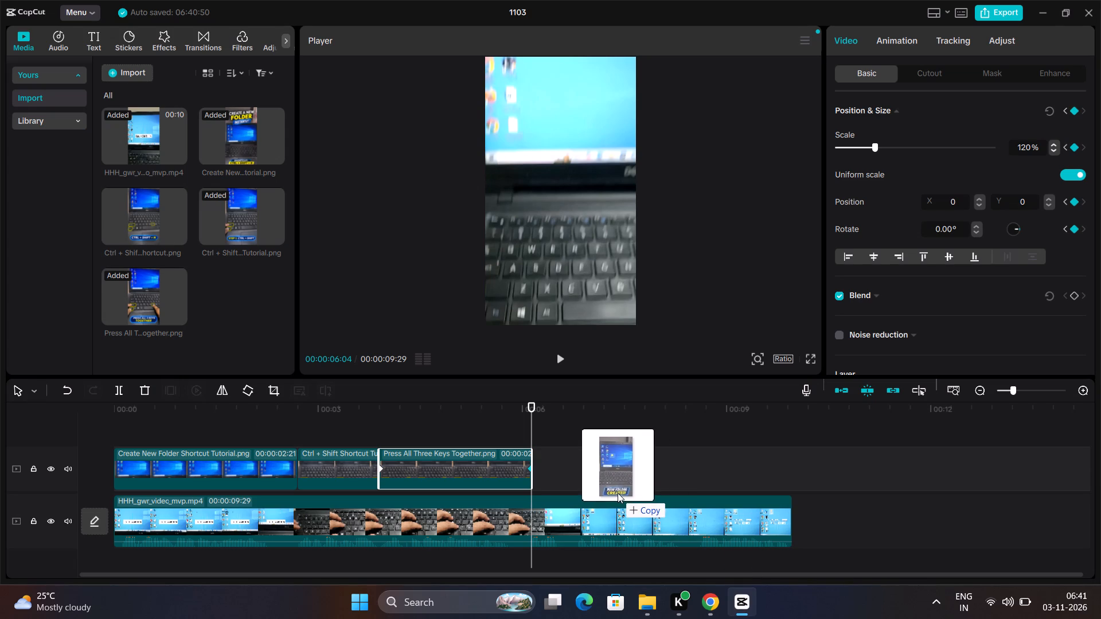
drag(618, 493, 618, 491)
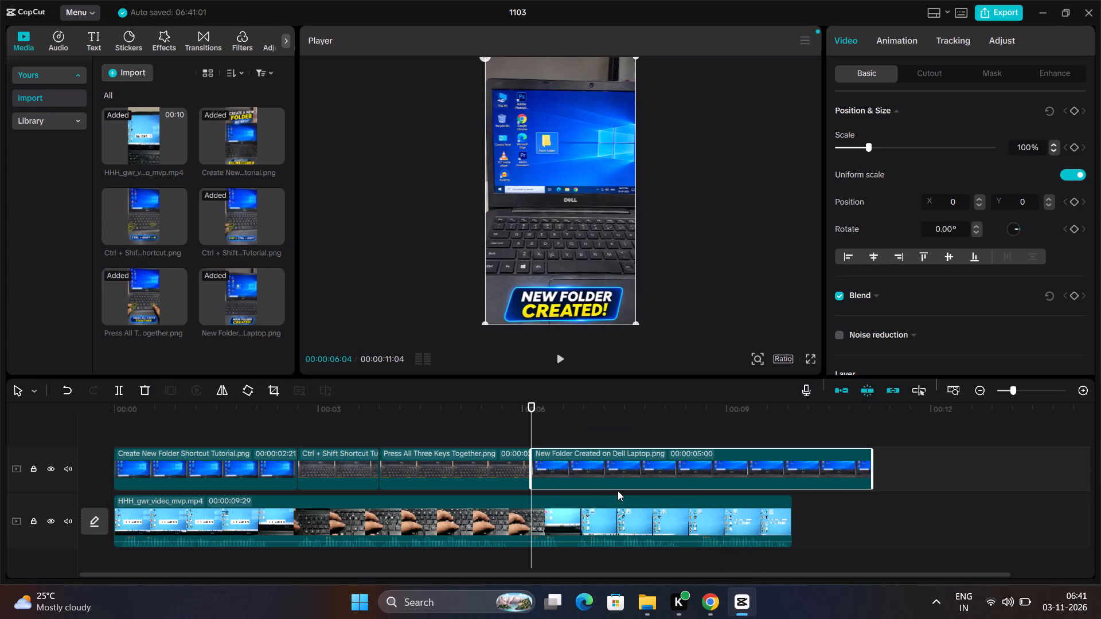
Play on from 00:00:06:04 to find the cut point and split the New Folder Created on Dell Laptop image at 00:00:08:18.
key(space)
key(space)
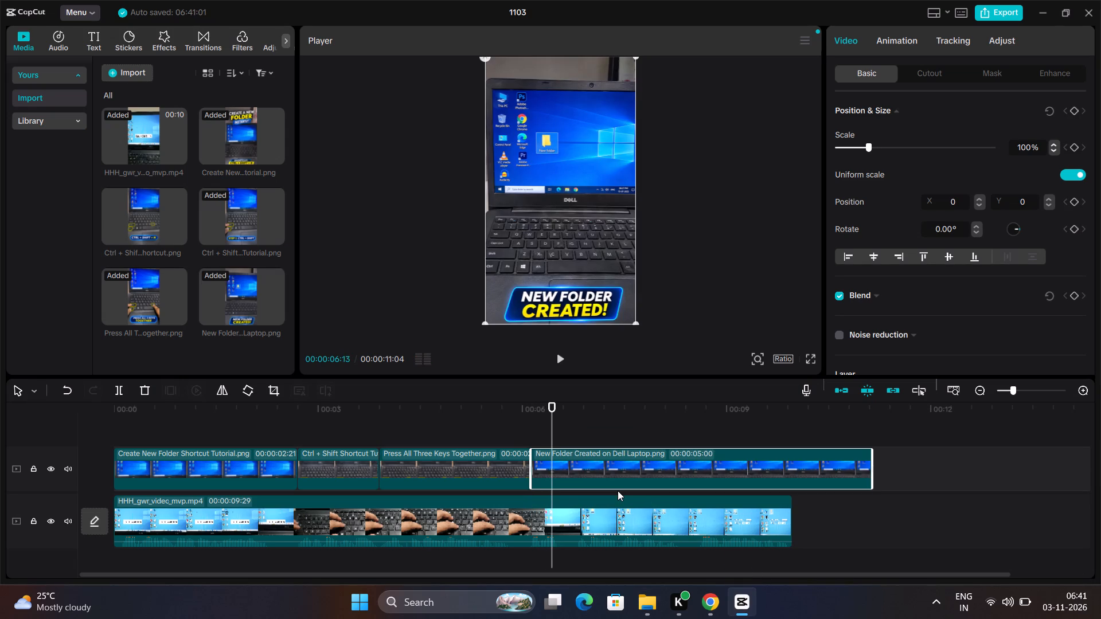
key(space)
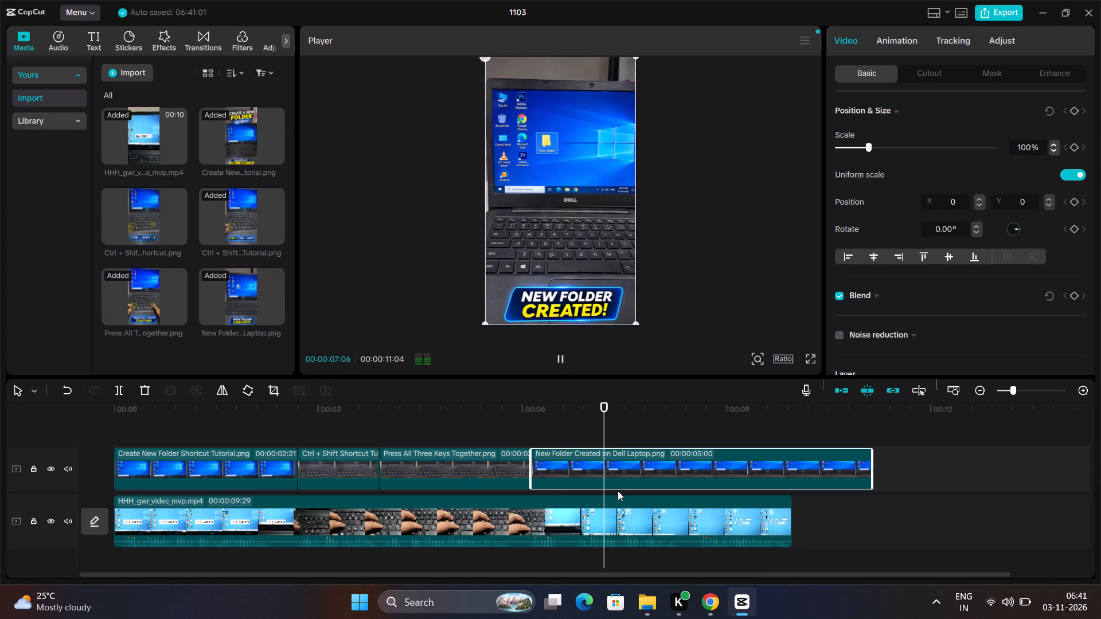
key(space)
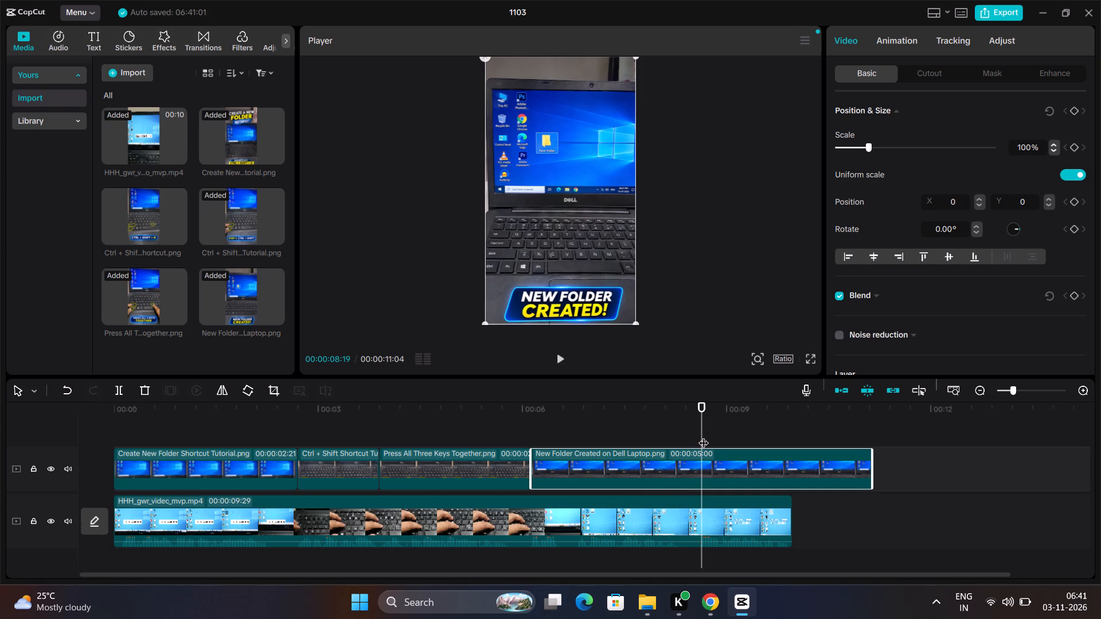
drag(701, 436, 700, 441)
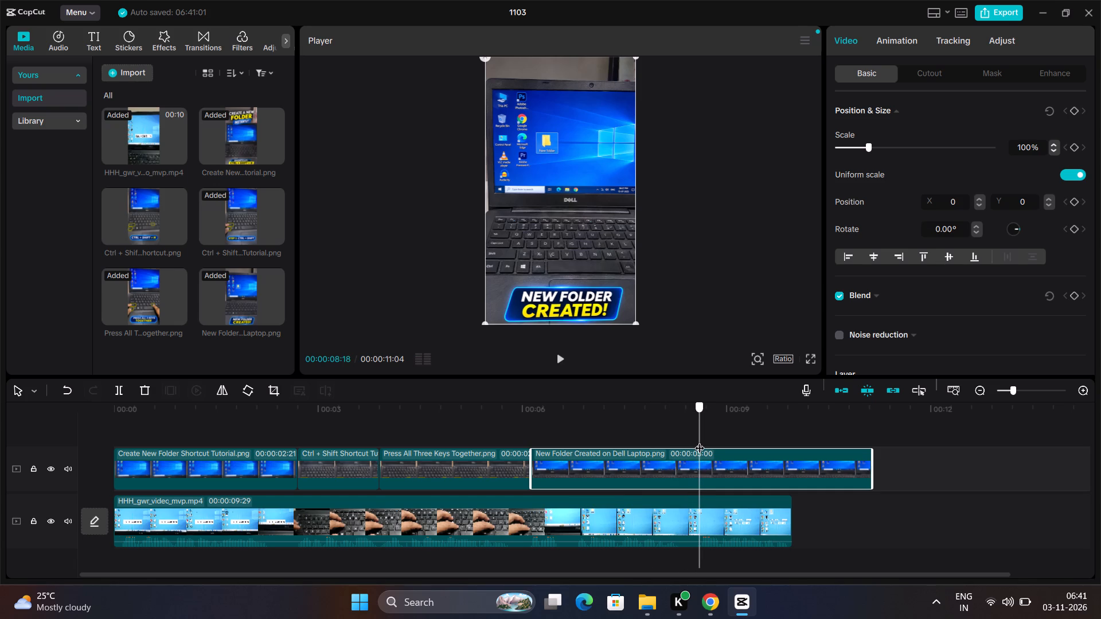
drag(700, 441, 700, 441)
click(115, 395)
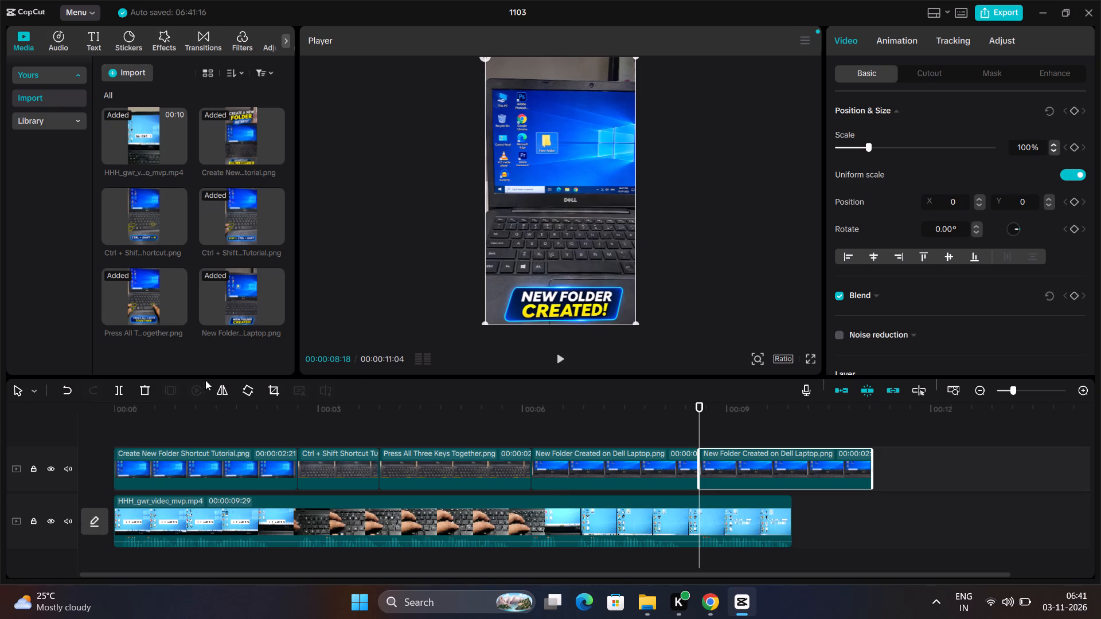
click(143, 392)
Add a Position & Size keyframe at the start of the New Folder Created on Dell Laptop image, at 00:00:06:04.
drag(699, 403, 631, 410)
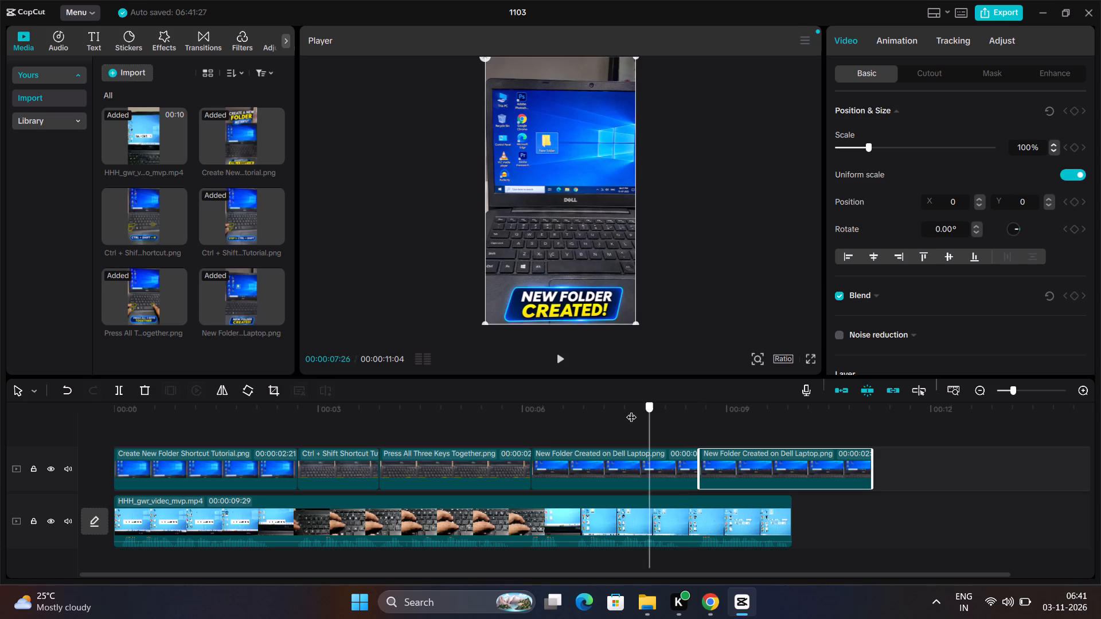
drag(631, 410, 530, 416)
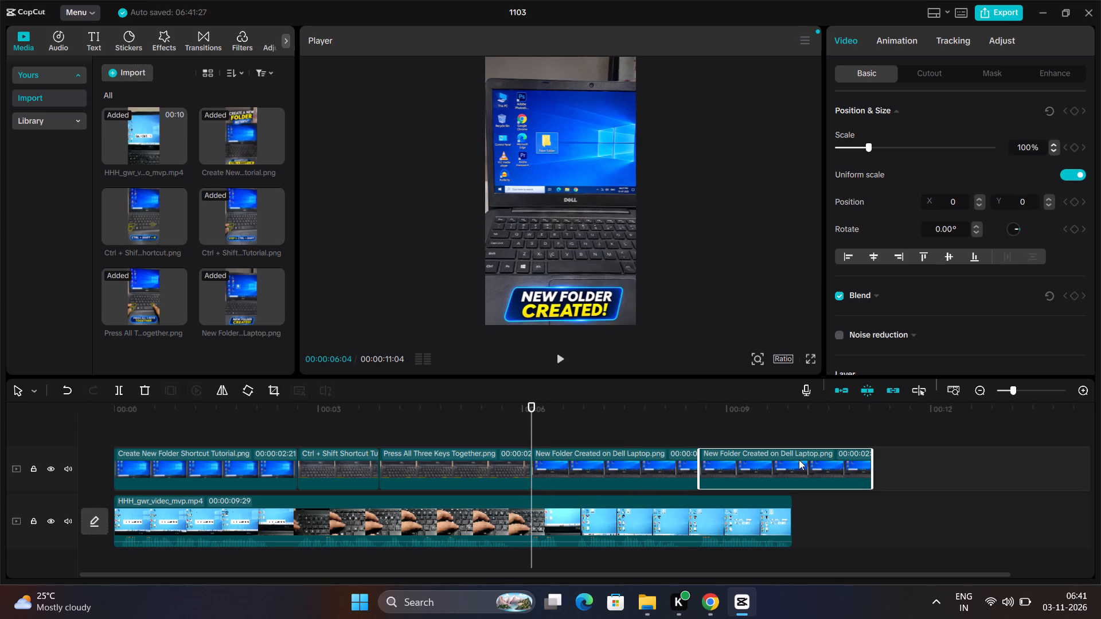
click(607, 465)
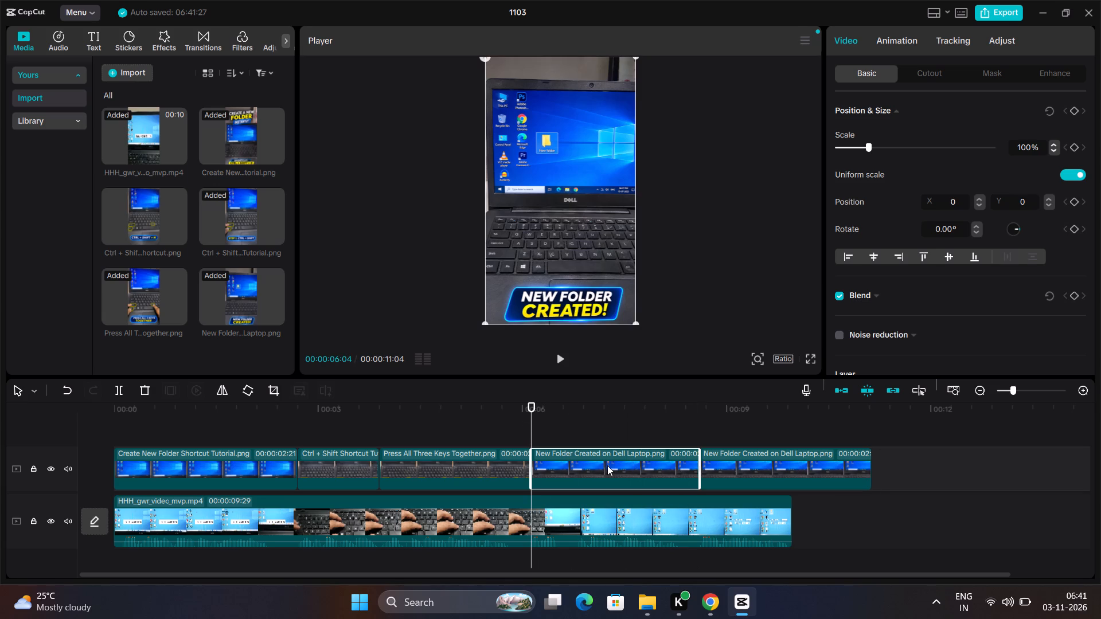
click(1073, 110)
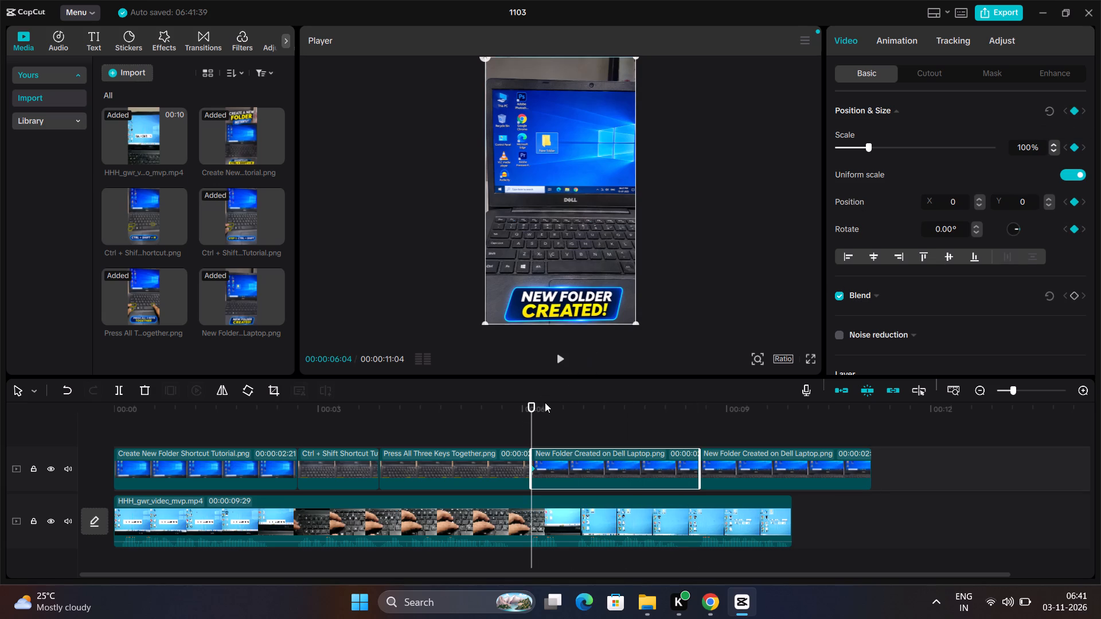
At the end of the first New Folder Created on Dell Laptop segment, 00:00:08:18, set the scale to 120% and add a Position & Size keyframe.
drag(529, 409, 669, 425)
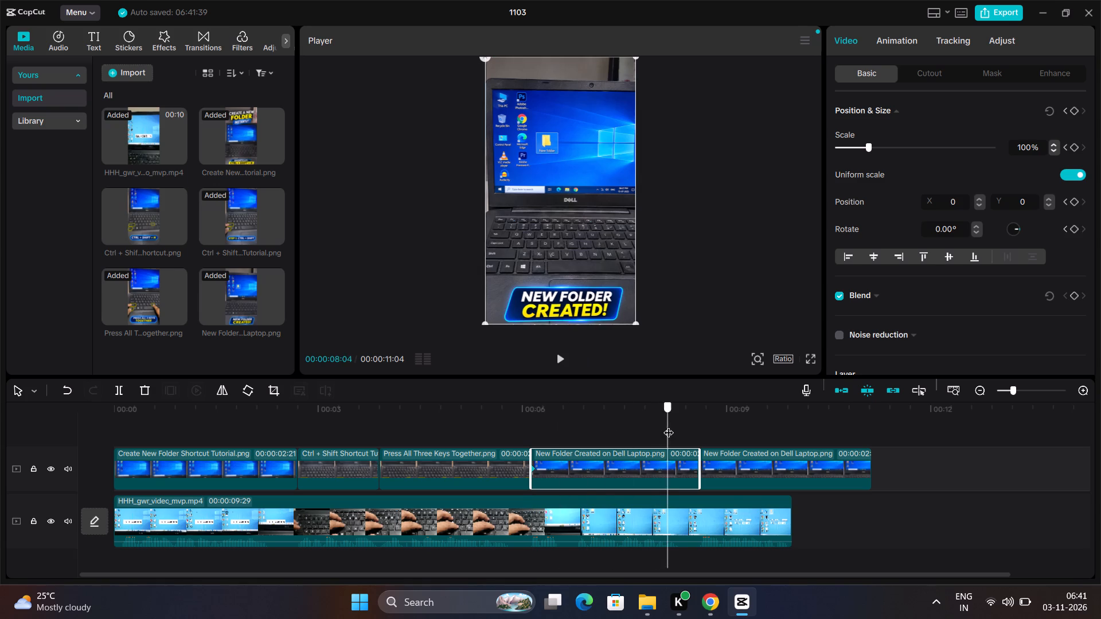
drag(669, 425, 702, 431)
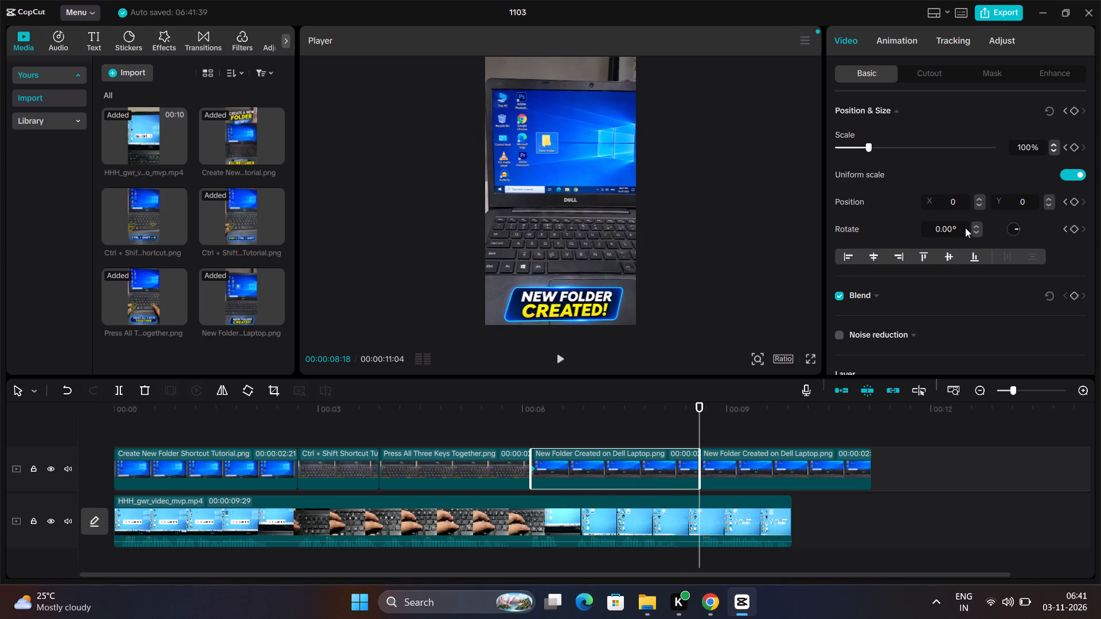
triple_click(1050, 142)
triple_click(1050, 142)
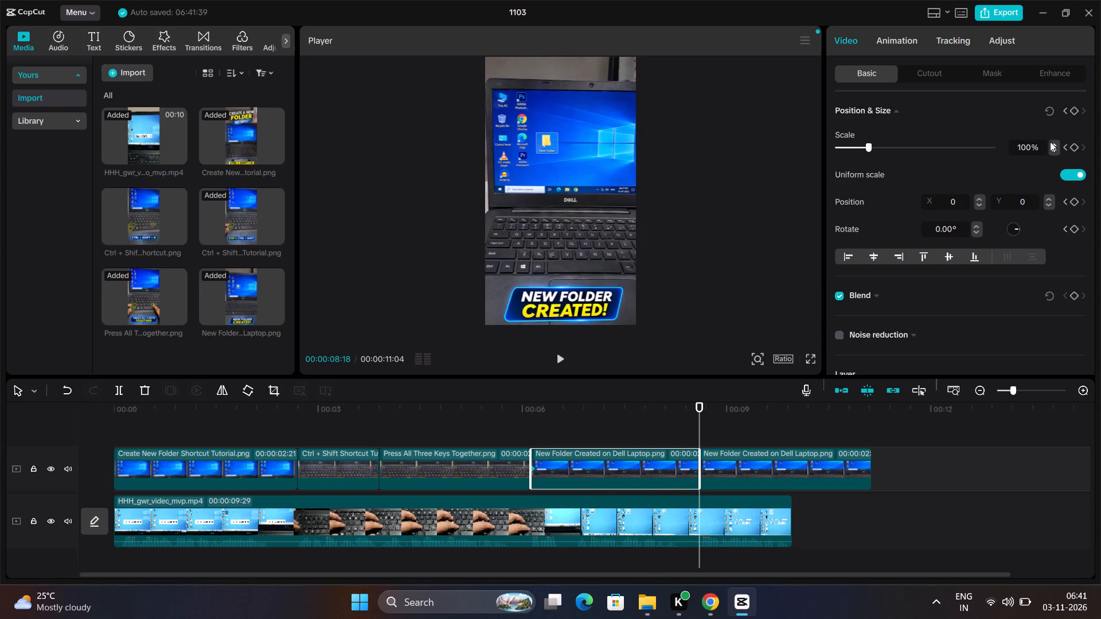
triple_click(1053, 142)
click(1053, 142)
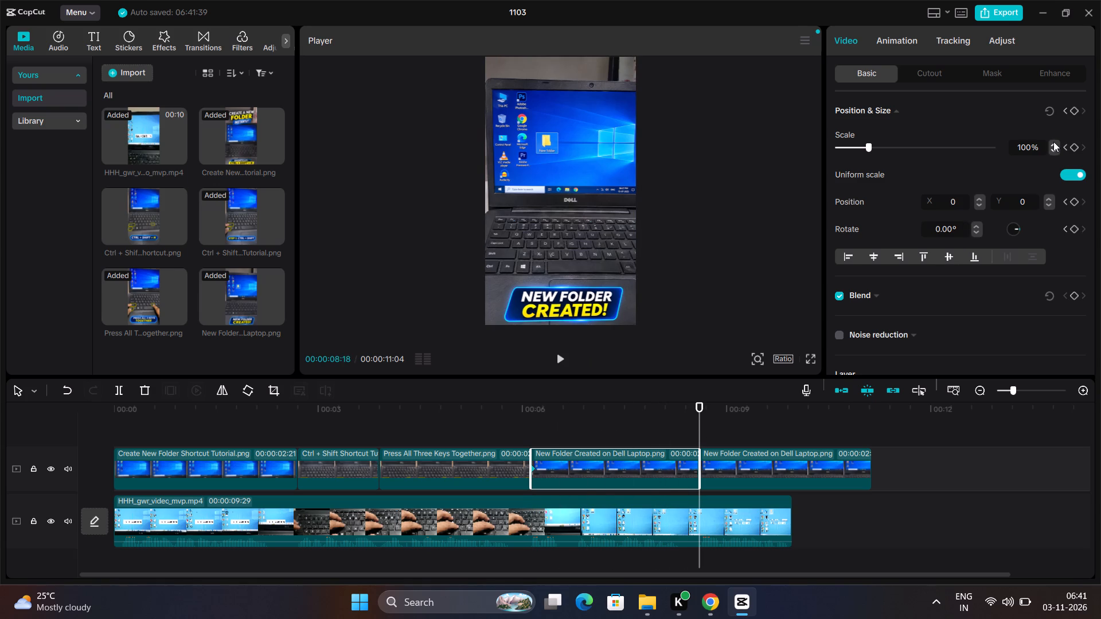
triple_click(1054, 143)
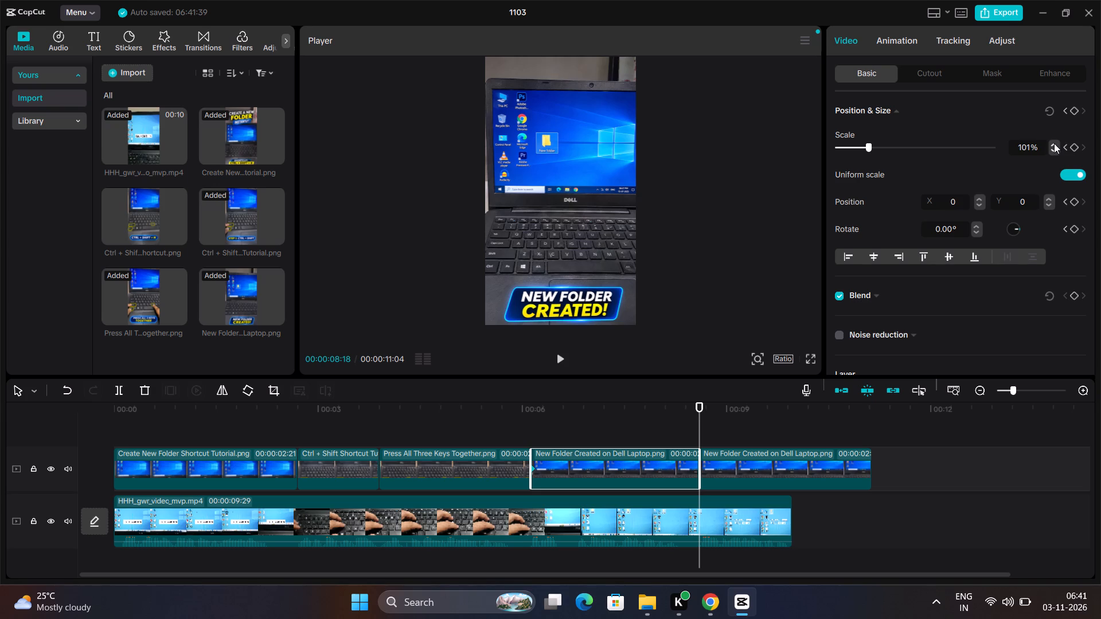
triple_click(1054, 143)
triple_click(1054, 143)
double_click(1054, 143)
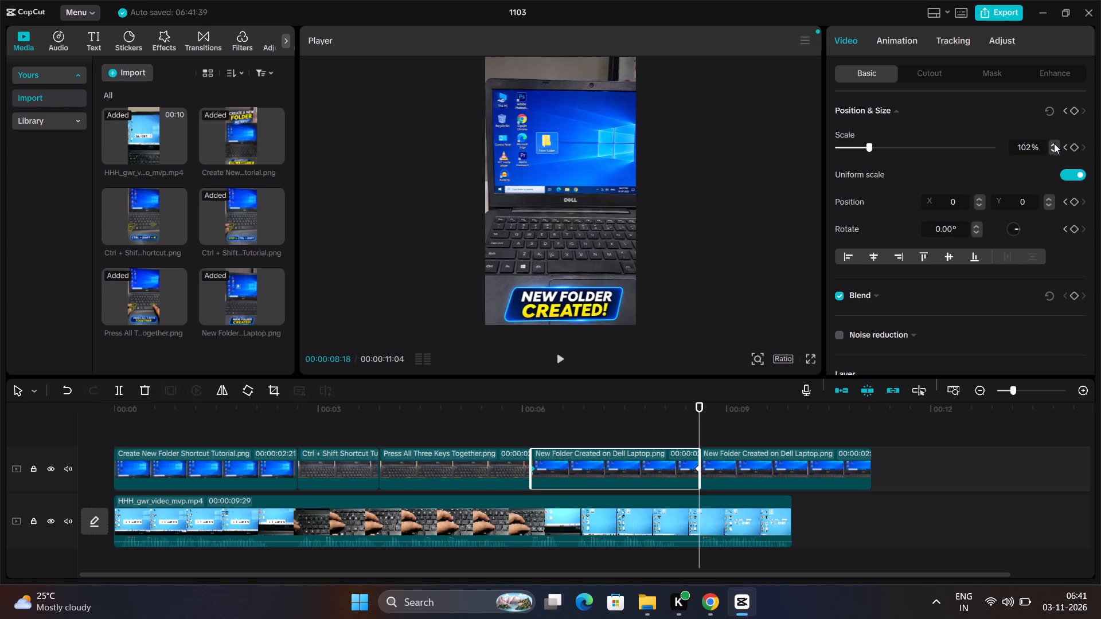
triple_click(1054, 143)
click(1054, 143)
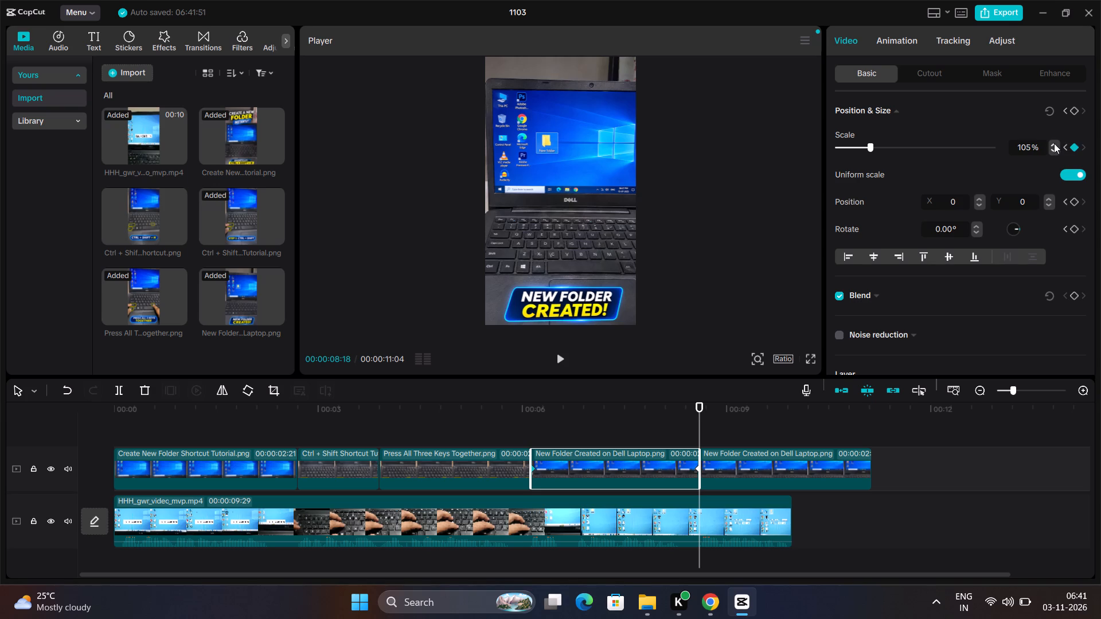
triple_click(1054, 143)
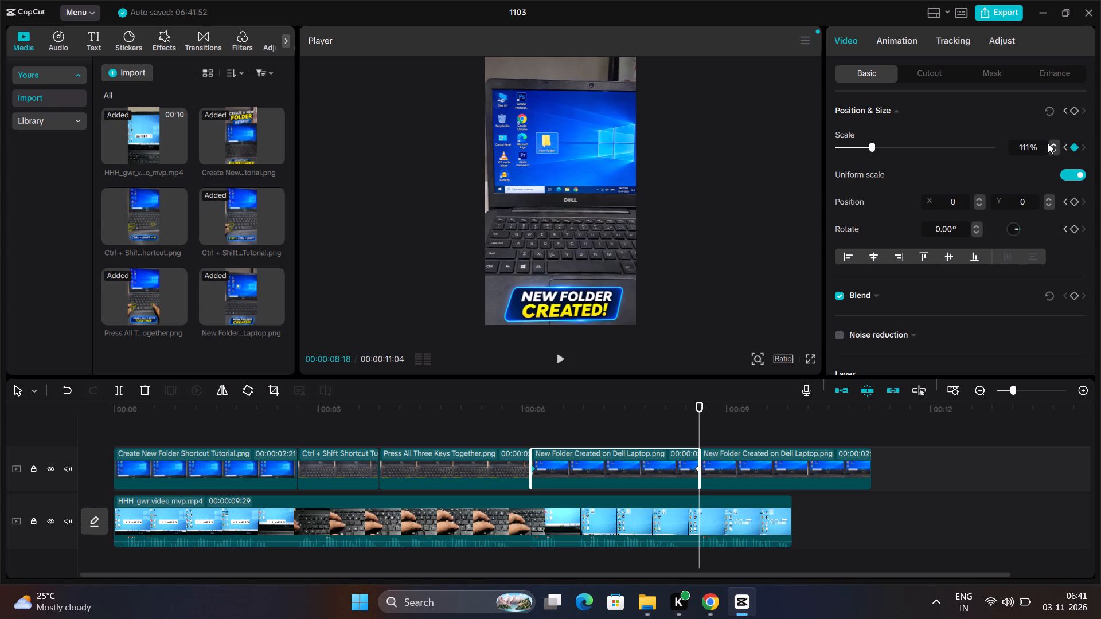
triple_click(1049, 142)
triple_click(1049, 142)
double_click(1049, 142)
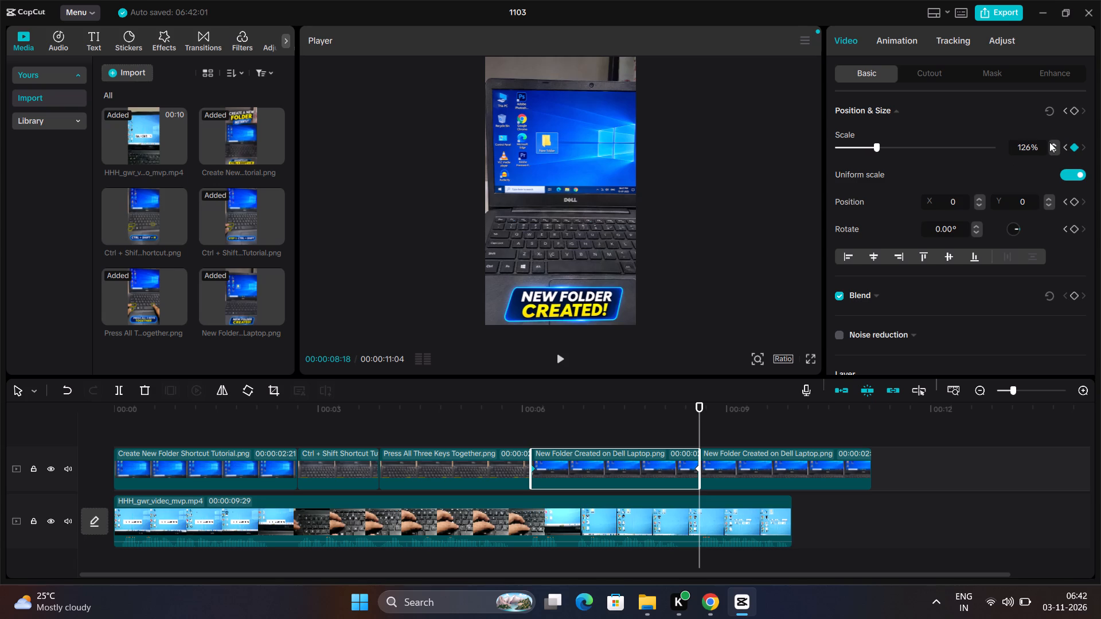
click(1053, 148)
click(1053, 148)
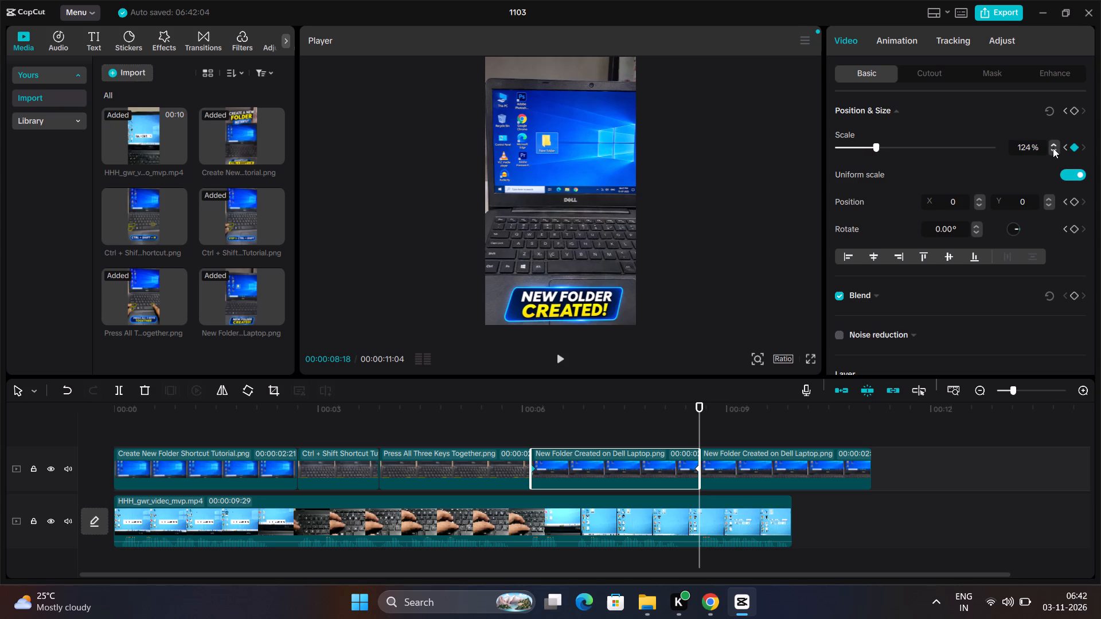
click(1053, 148)
click(1053, 148)
click(1053, 148)
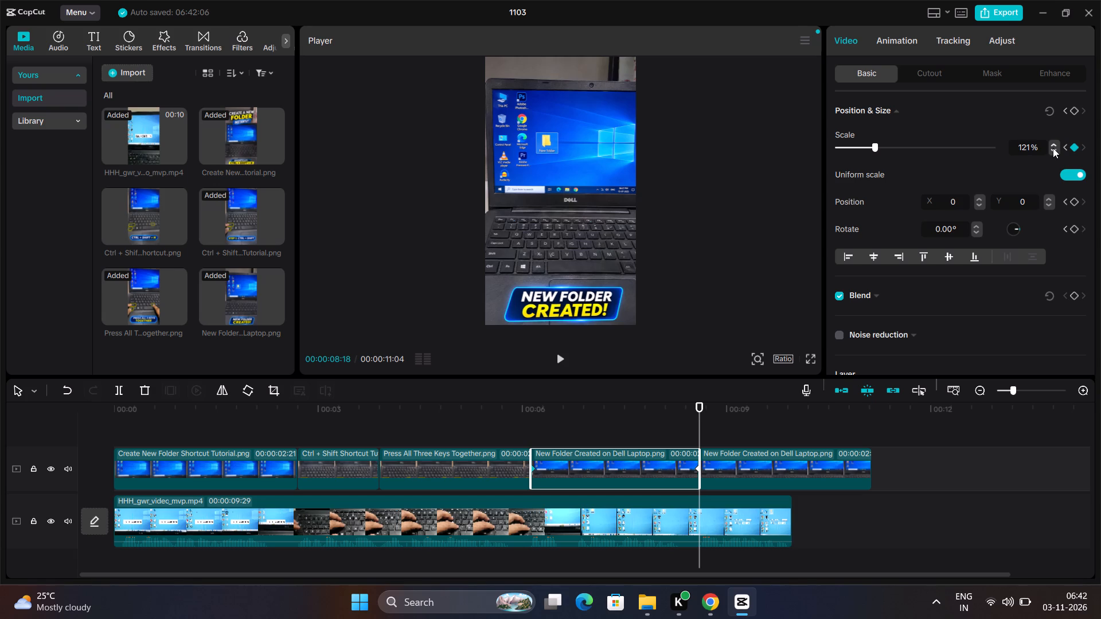
click(1053, 148)
click(1074, 113)
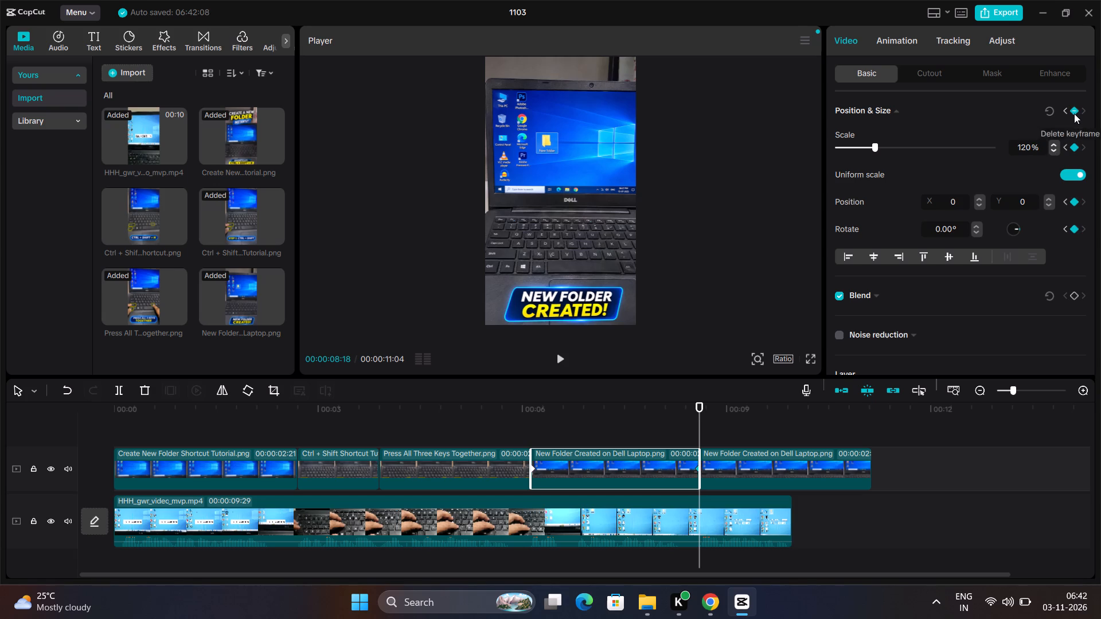
Delete the part of the New Folder Created on Dell Laptop image after the cut at 00:00:08:18.
click(808, 460)
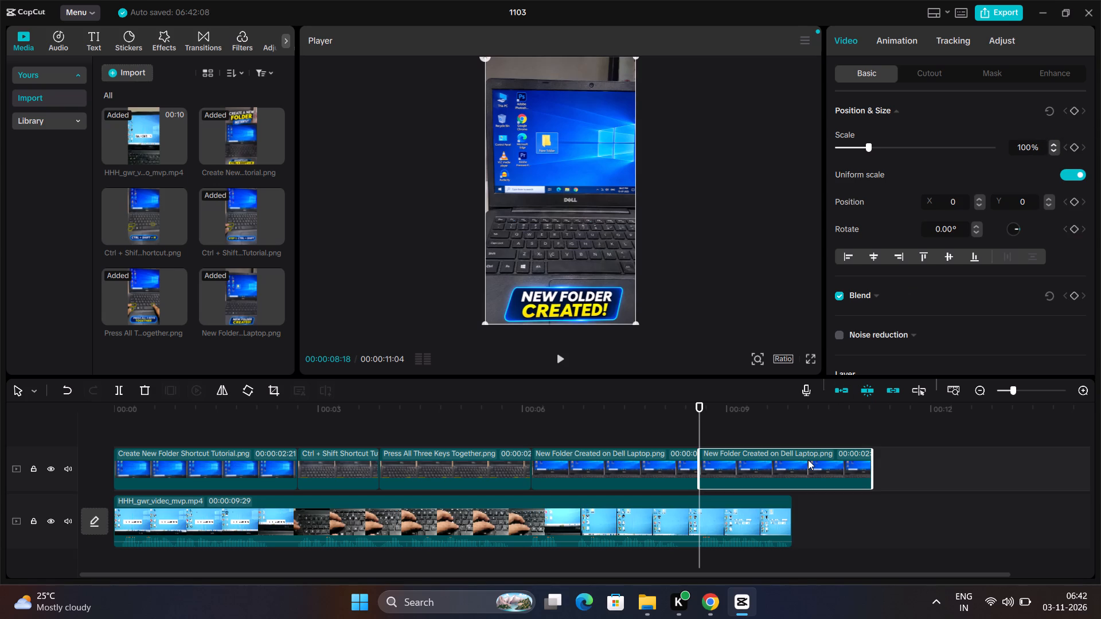
click(151, 389)
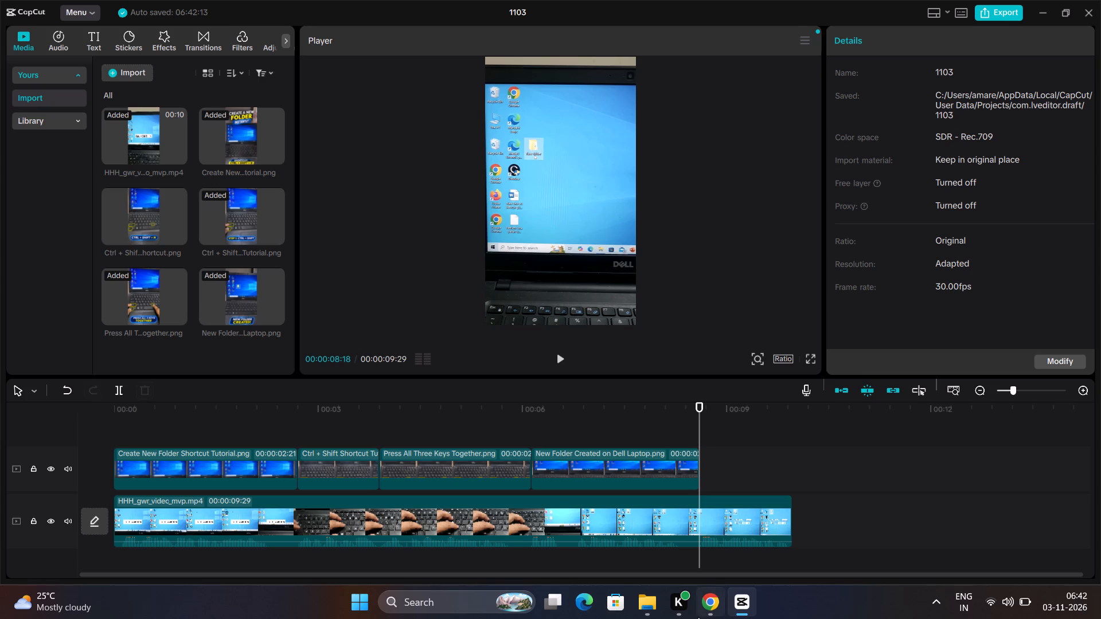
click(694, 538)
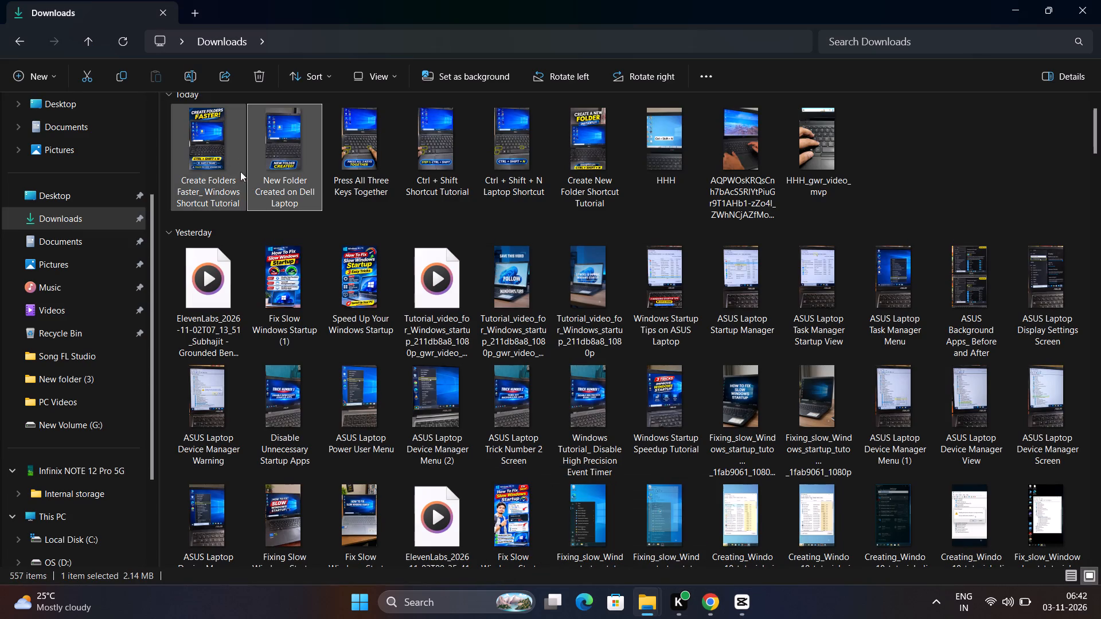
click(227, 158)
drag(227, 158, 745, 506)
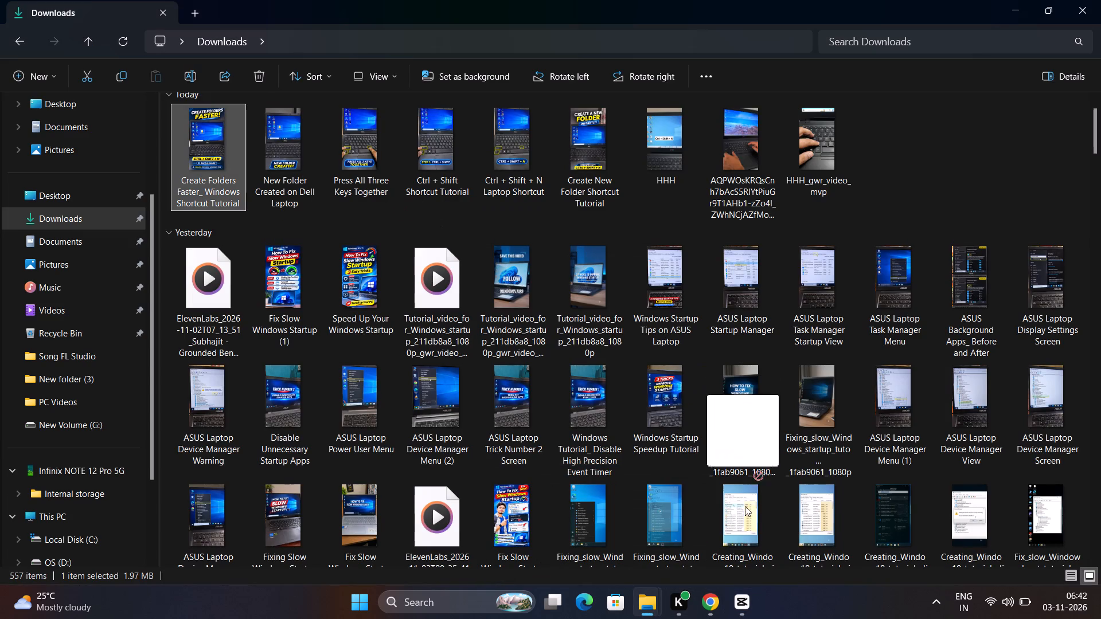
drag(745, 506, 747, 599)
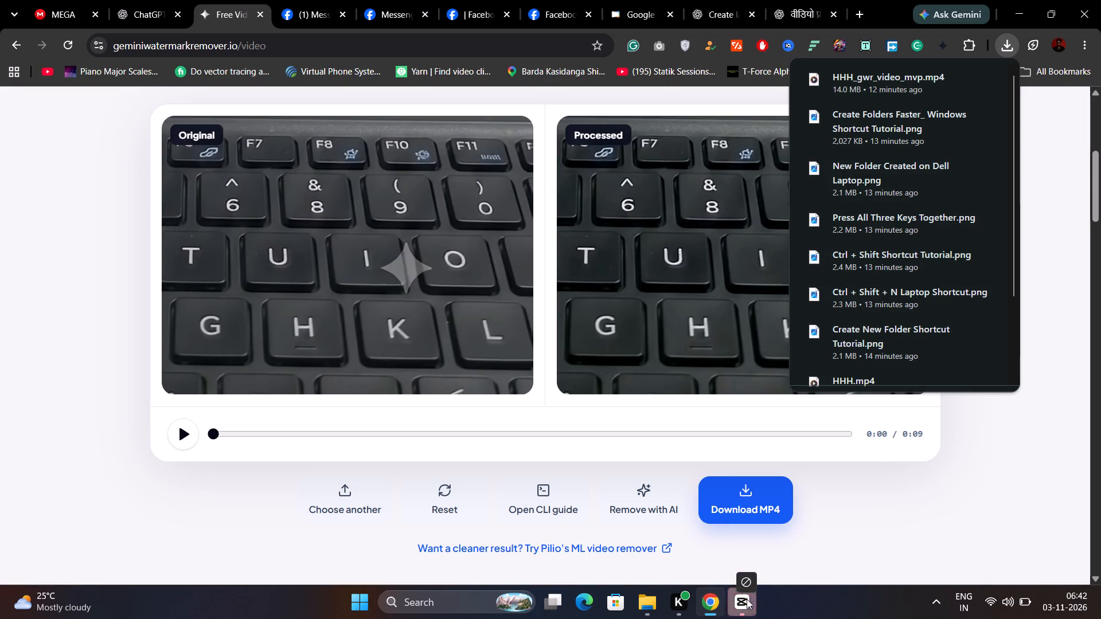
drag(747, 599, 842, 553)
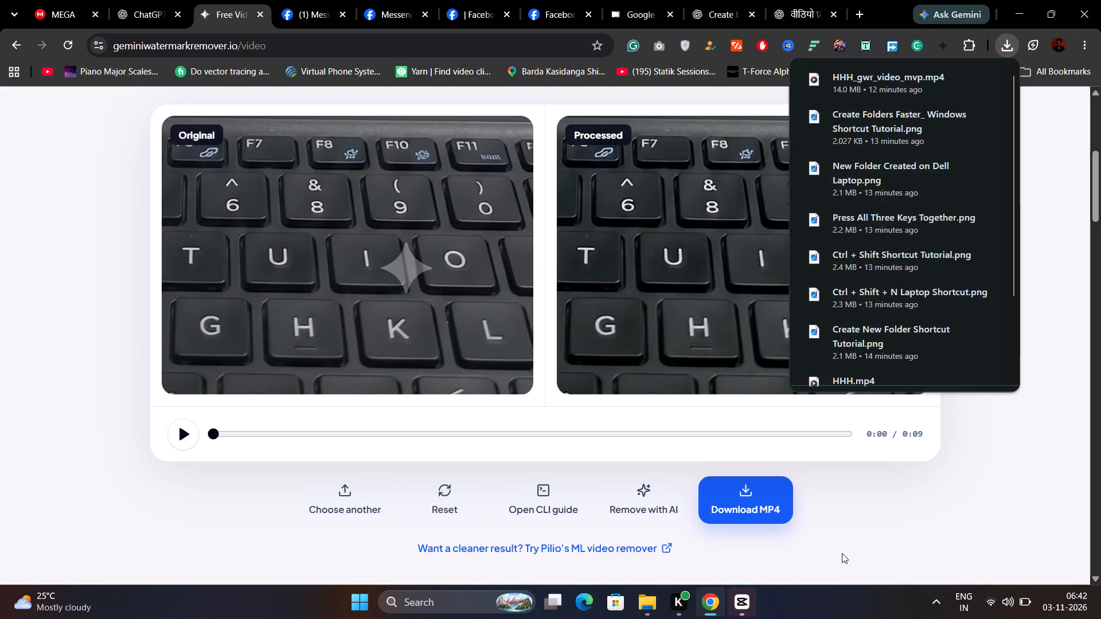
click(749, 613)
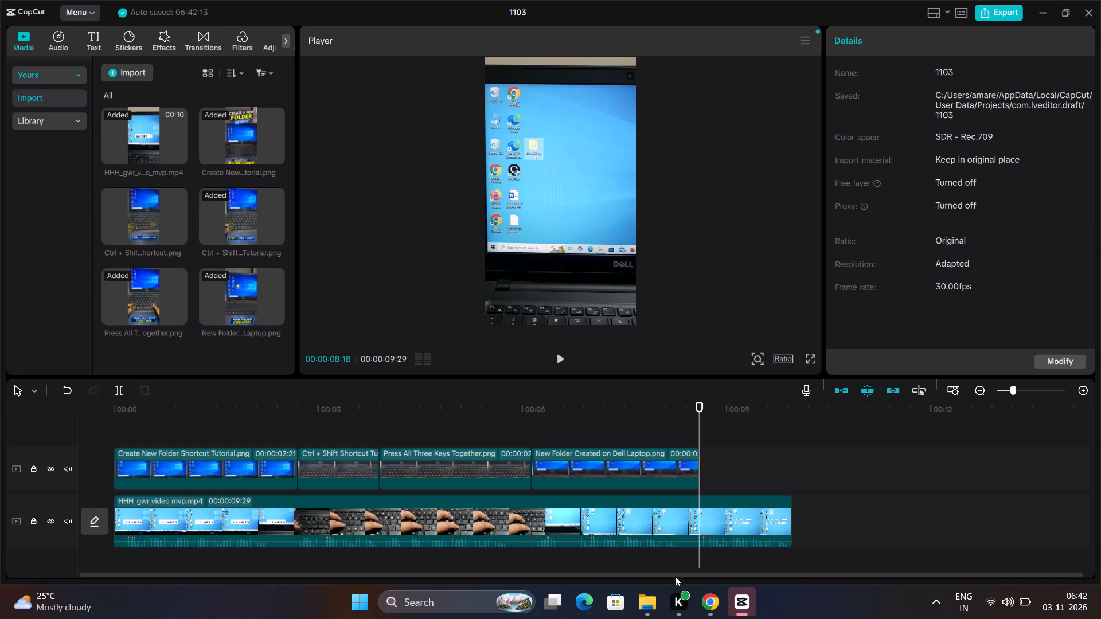
Add the Create Folders Faster_ Windows Shortcut Tutorial image from Downloads to the image track, starting at 00:00:08:18.
click(694, 537)
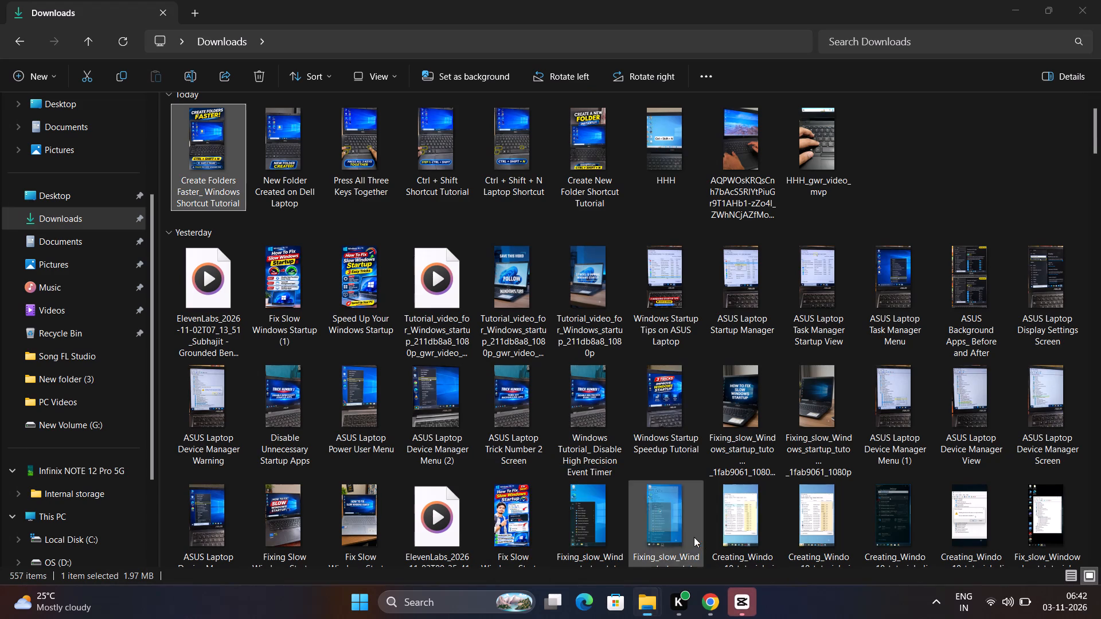
drag(213, 179, 773, 557)
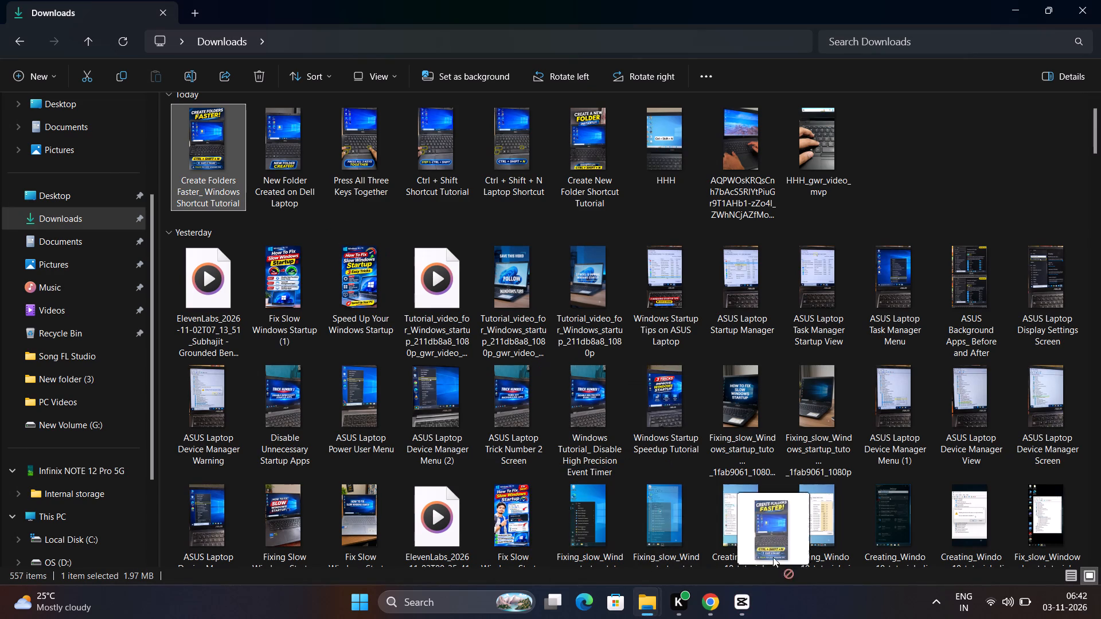
drag(773, 557, 741, 503)
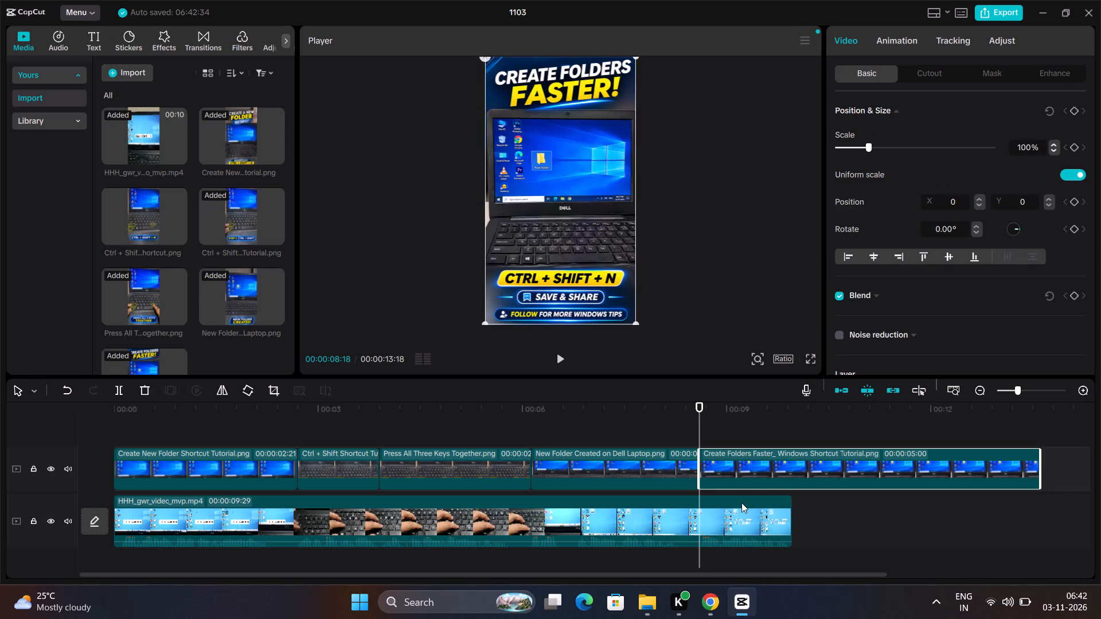
Split the Create Folders Faster image at the end of the video clip, 00:00:09:29, and delete the part after the cut.
click(700, 406)
drag(701, 413, 752, 418)
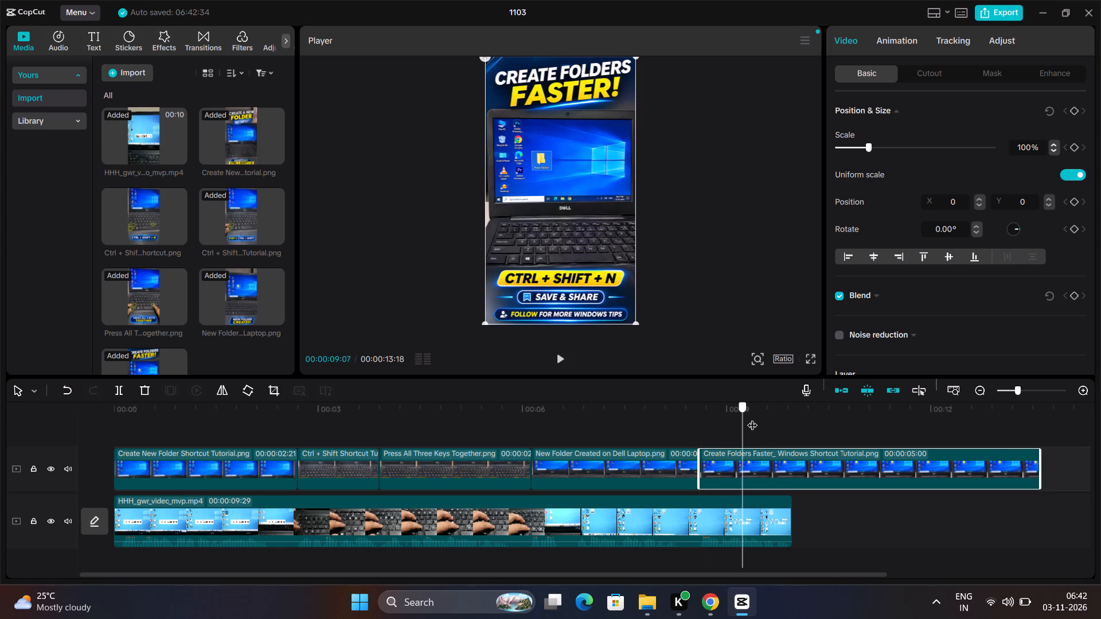
drag(752, 418, 789, 432)
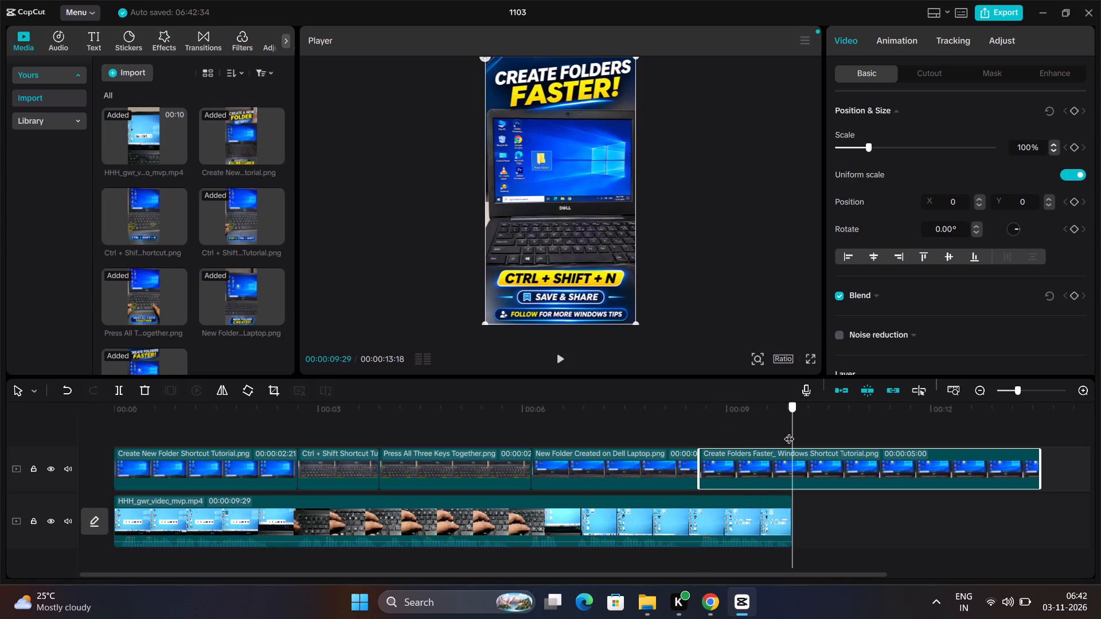
drag(789, 432, 788, 432)
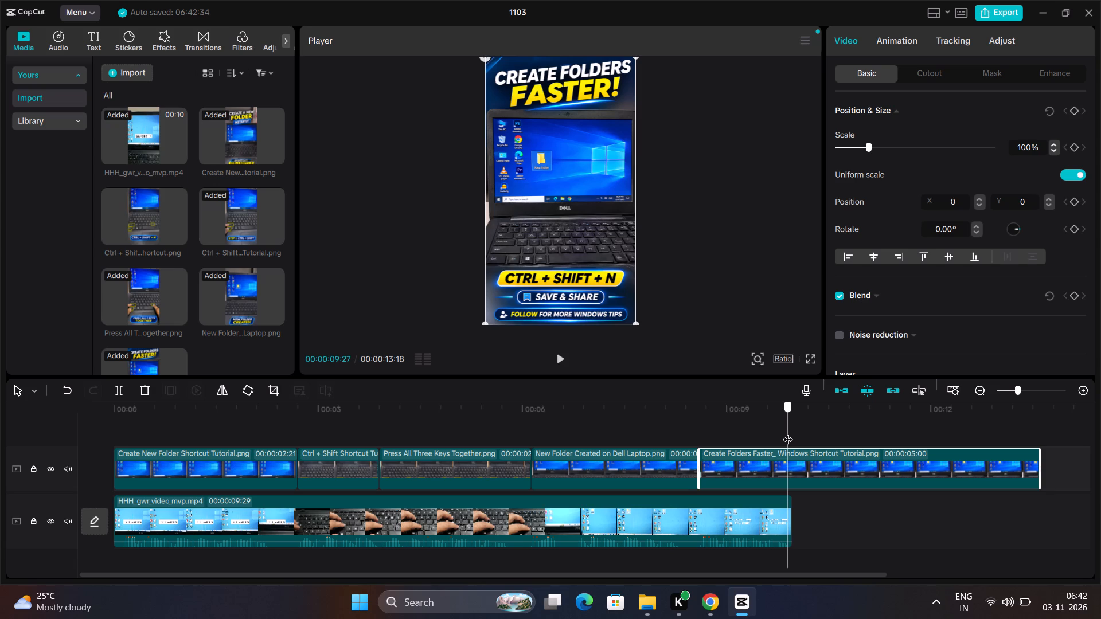
drag(788, 432, 789, 432)
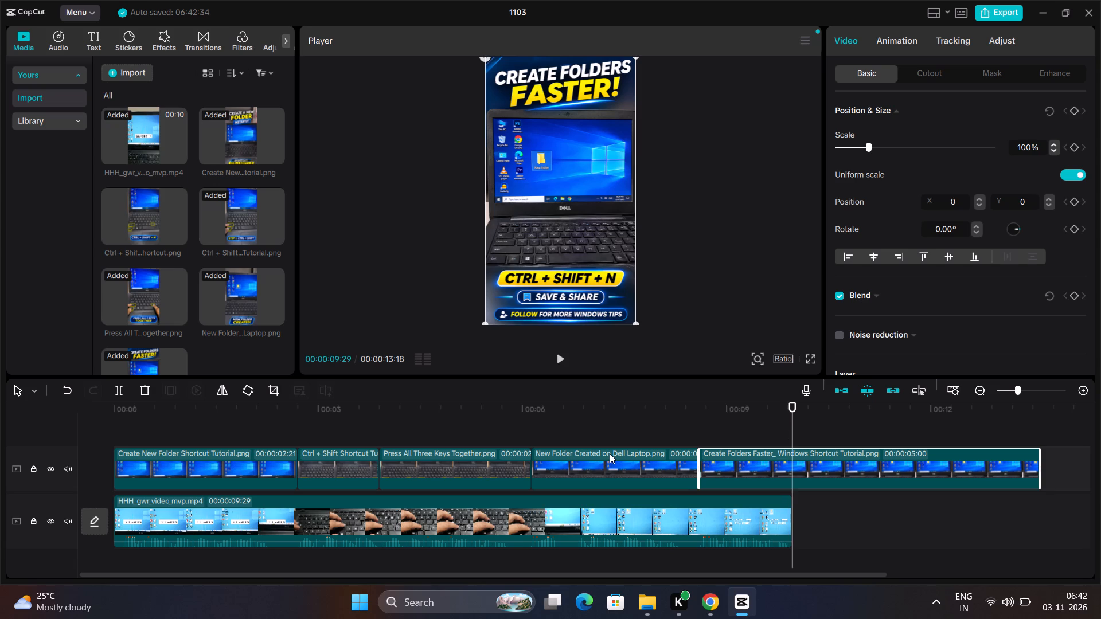
click(116, 390)
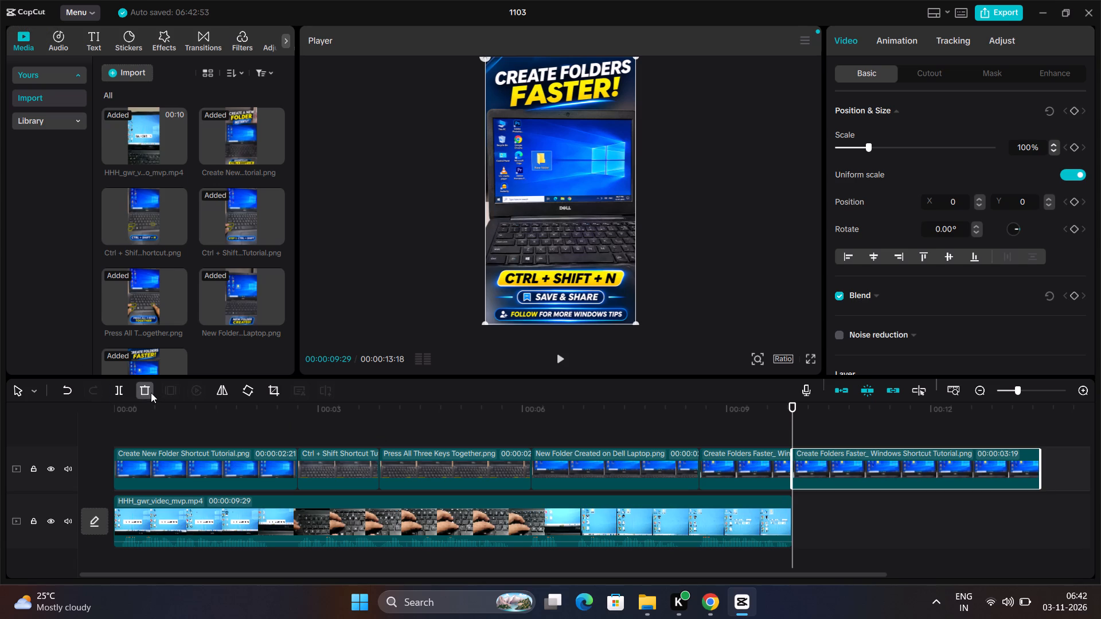
click(151, 393)
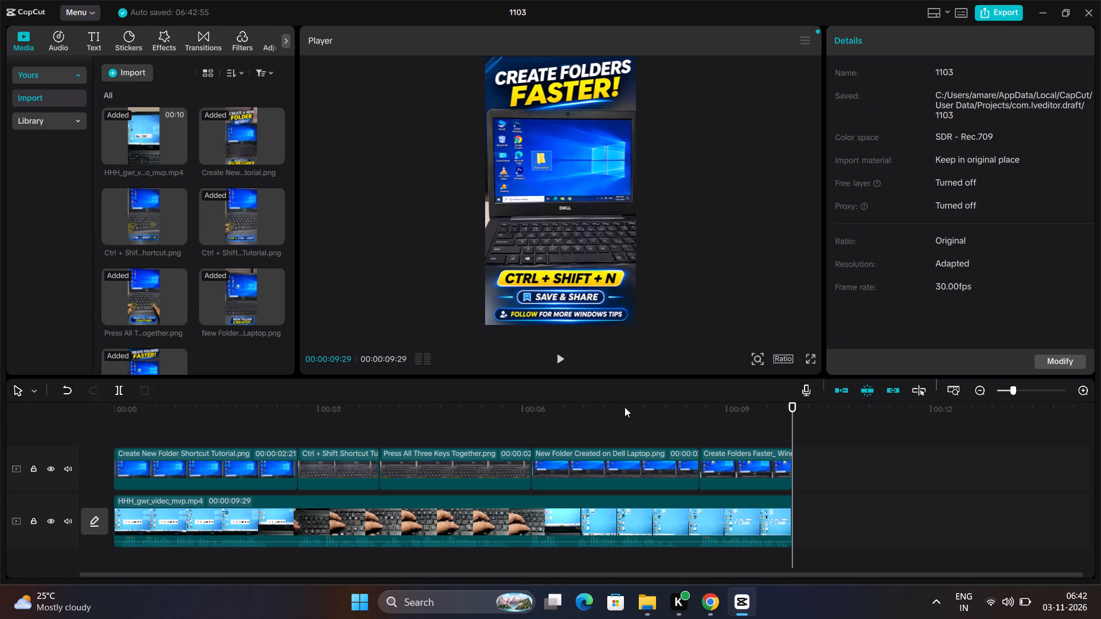
Add a Position & Size keyframe at the start of the Create Folders Faster image, at 00:00:08:18.
drag(794, 406, 702, 425)
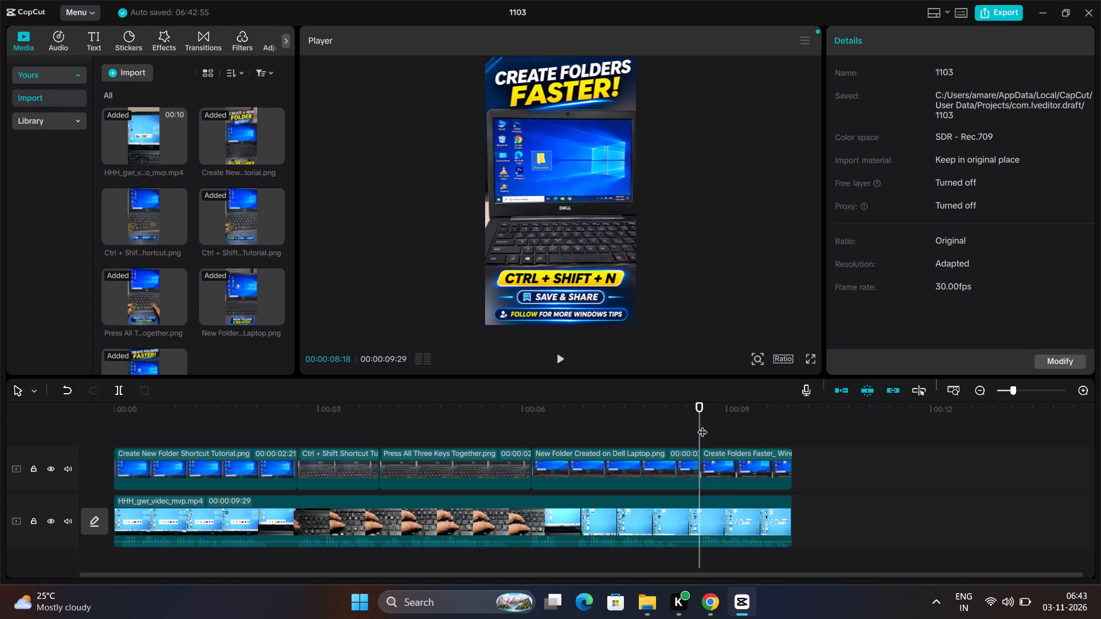
click(726, 460)
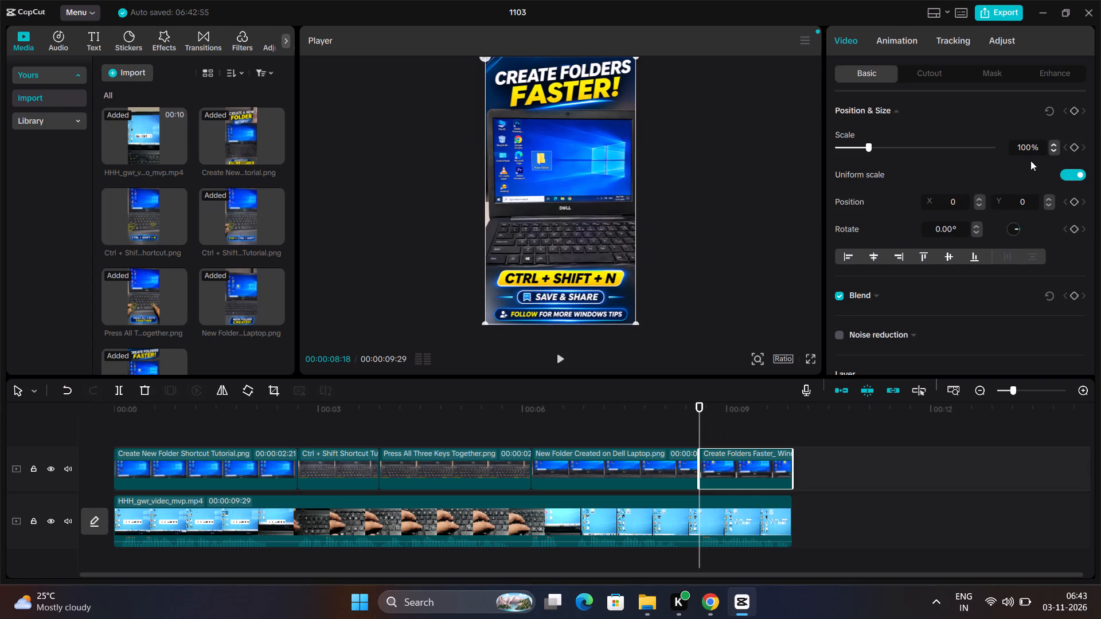
click(1074, 111)
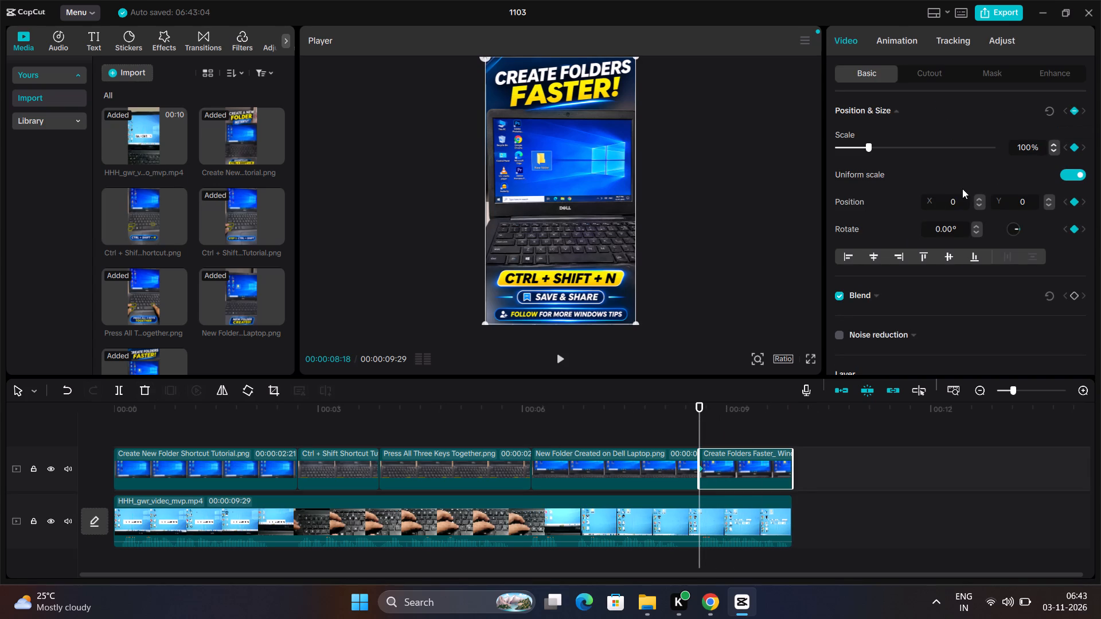
At the end of the Create Folders Faster image, 00:00:09:29, set the scale to 110% and add a Position & Size keyframe.
drag(699, 408, 766, 422)
drag(766, 422, 790, 428)
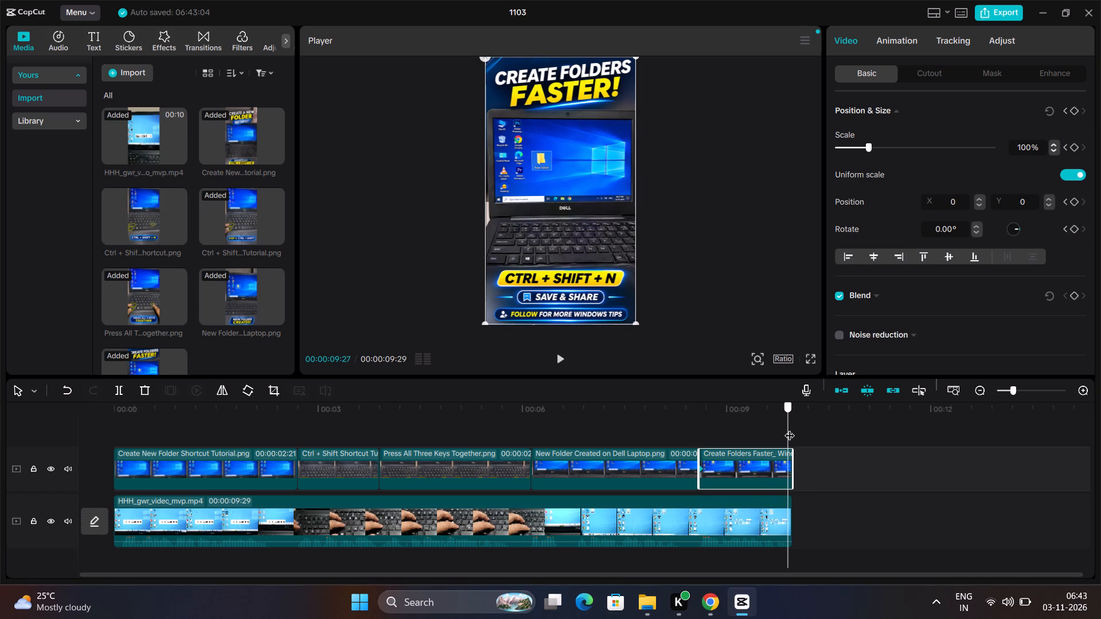
drag(790, 428, 788, 428)
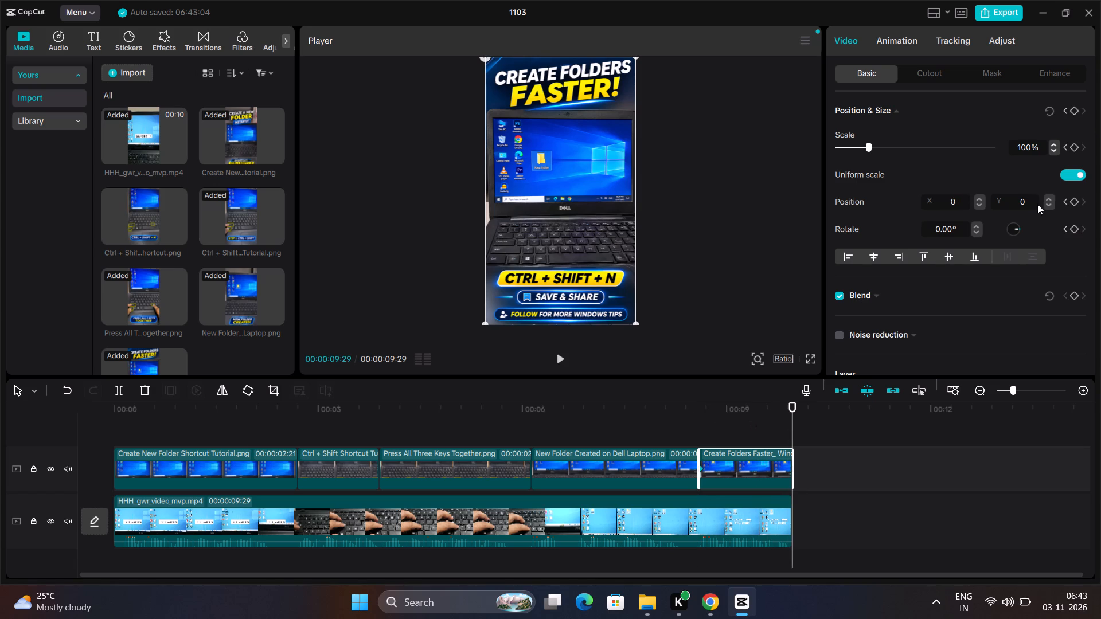
triple_click(1053, 143)
triple_click(1053, 143)
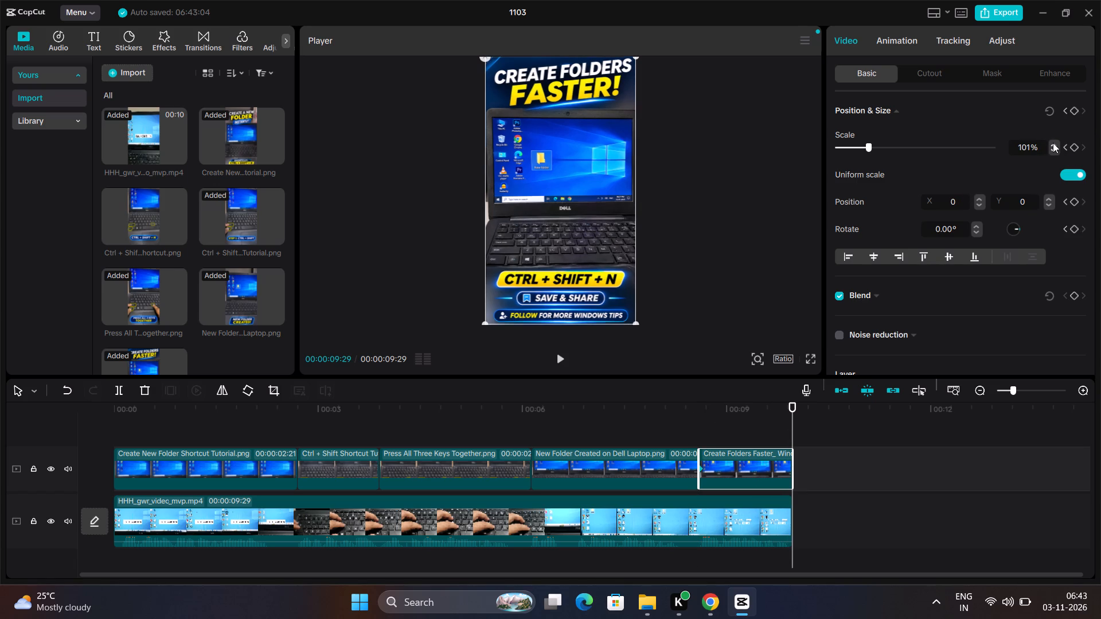
triple_click(1053, 143)
triple_click(1053, 143)
triple_click(1053, 143)
double_click(1053, 143)
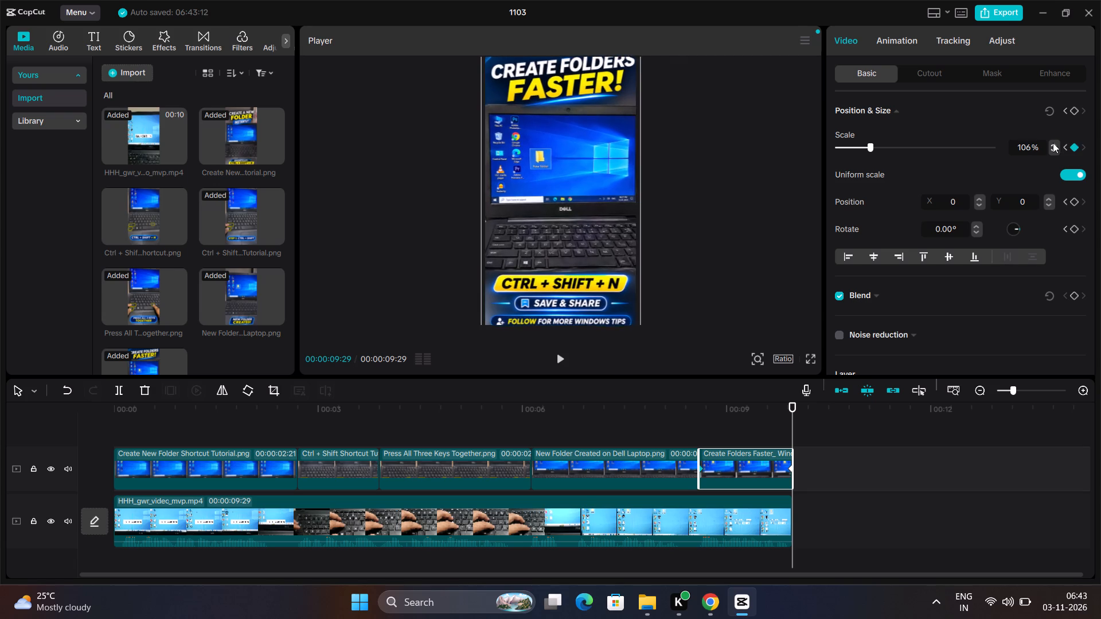
click(1053, 143)
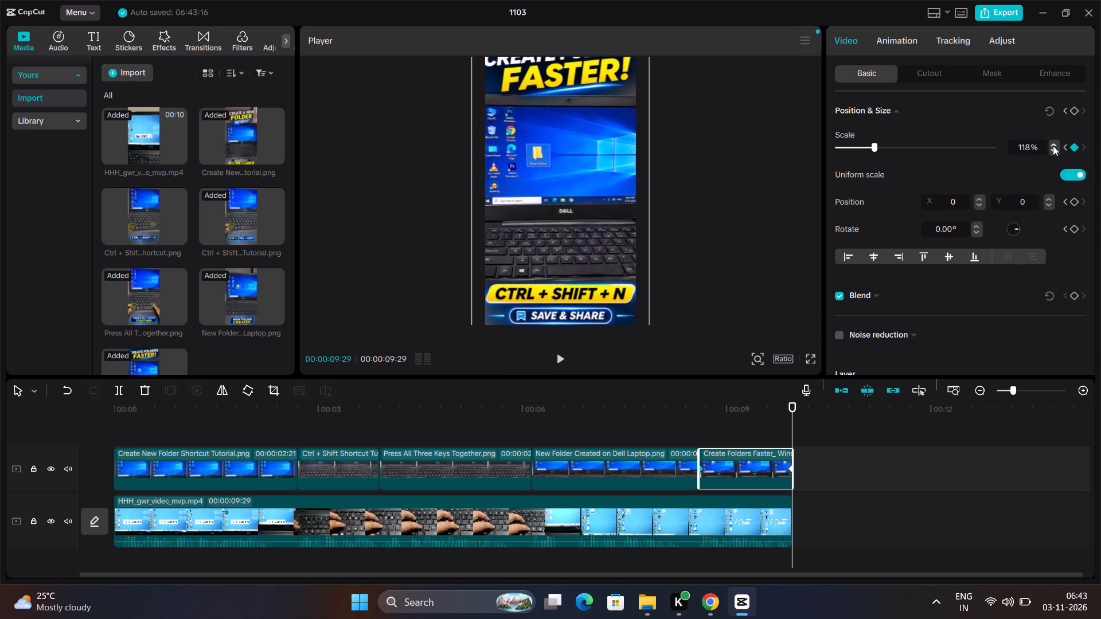
triple_click(1056, 150)
triple_click(1056, 150)
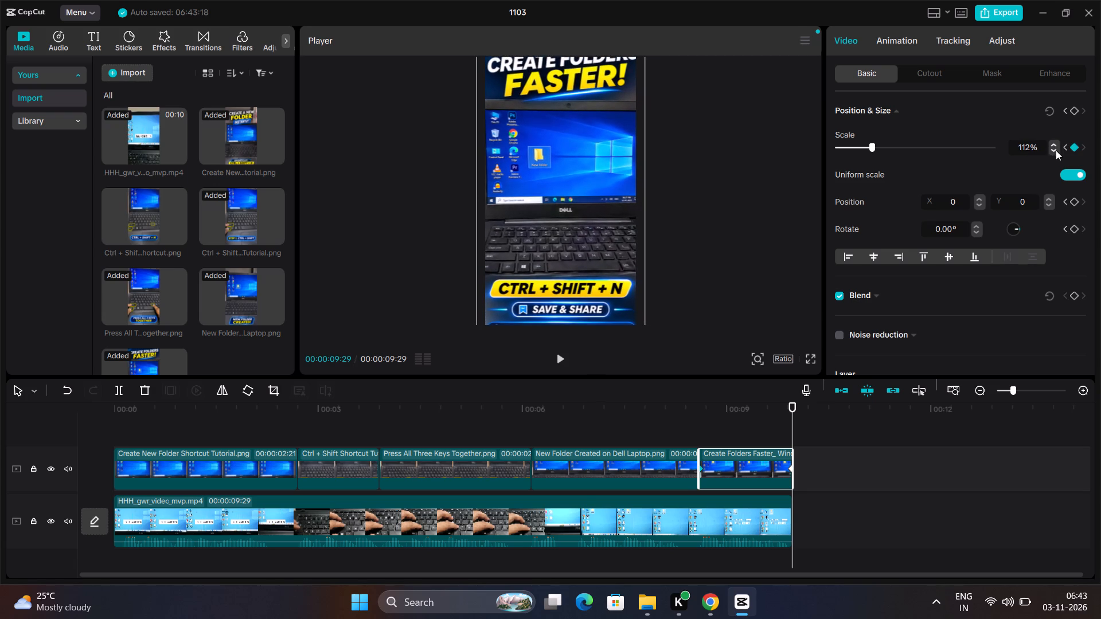
click(1056, 150)
click(1056, 150)
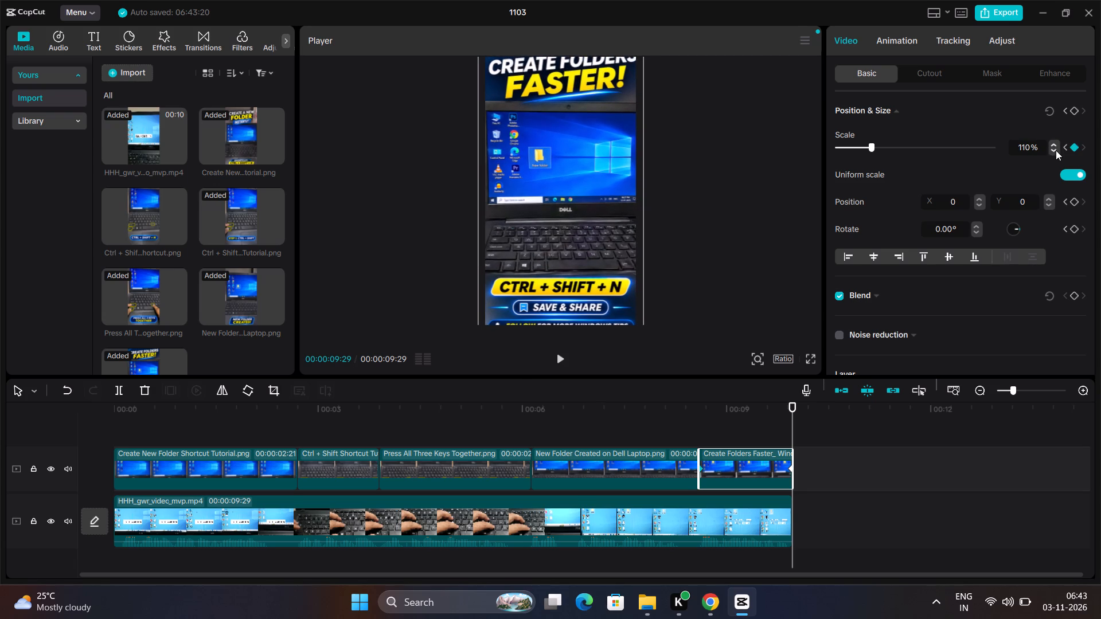
click(1075, 111)
Play the assembled video in full screen from 00:00:00:00 to check the image timing and zooms, and return to the editor.
drag(795, 408, 477, 470)
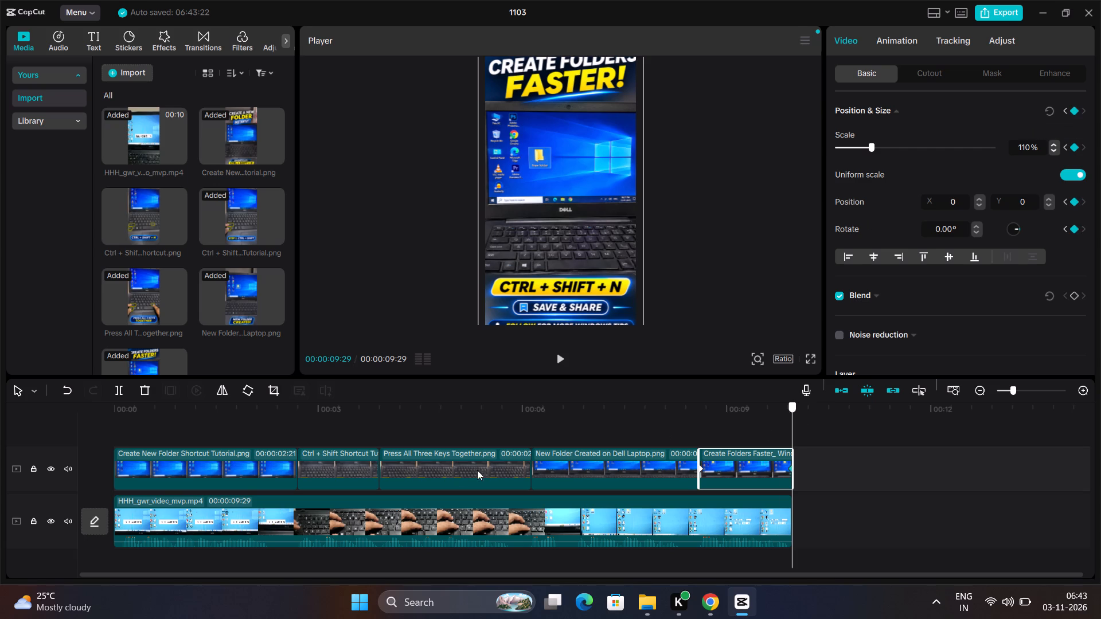
drag(477, 470, 1, 506)
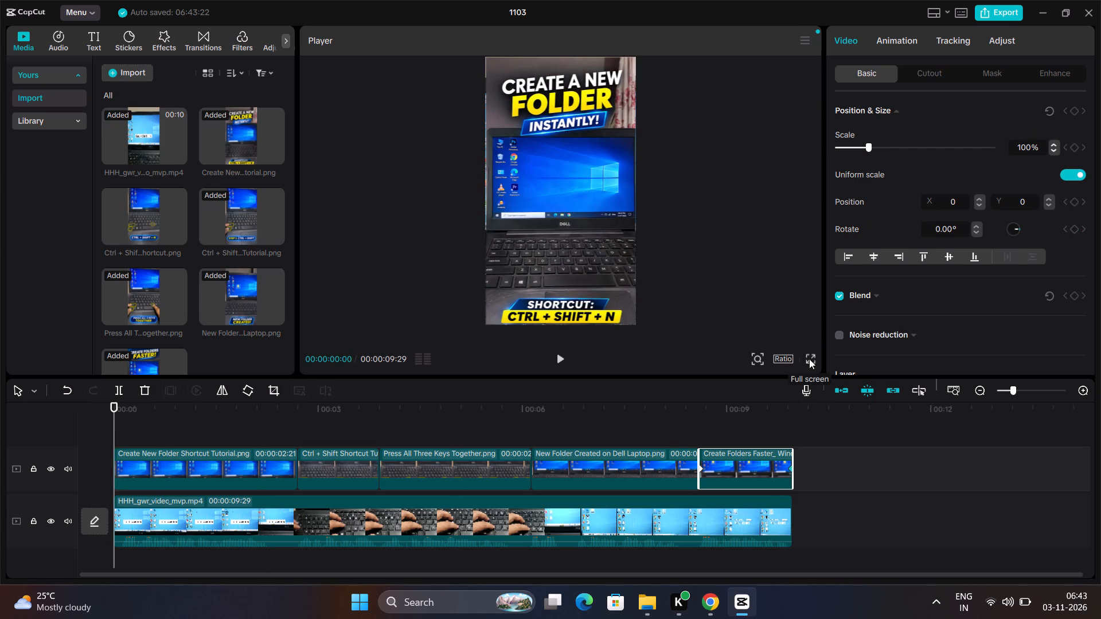
click(809, 359)
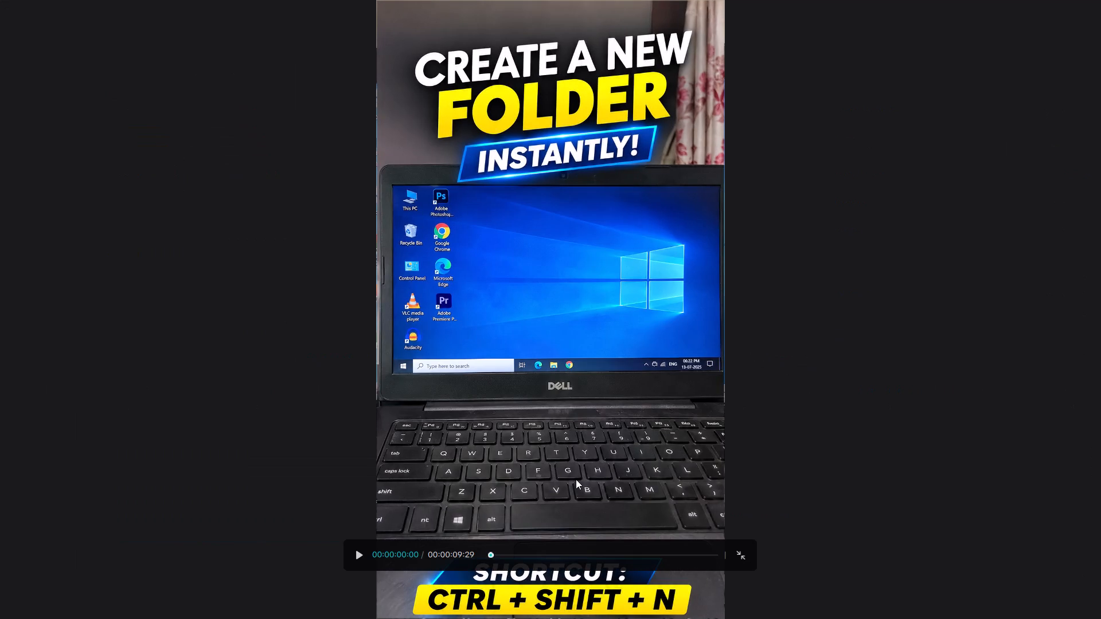
click(360, 550)
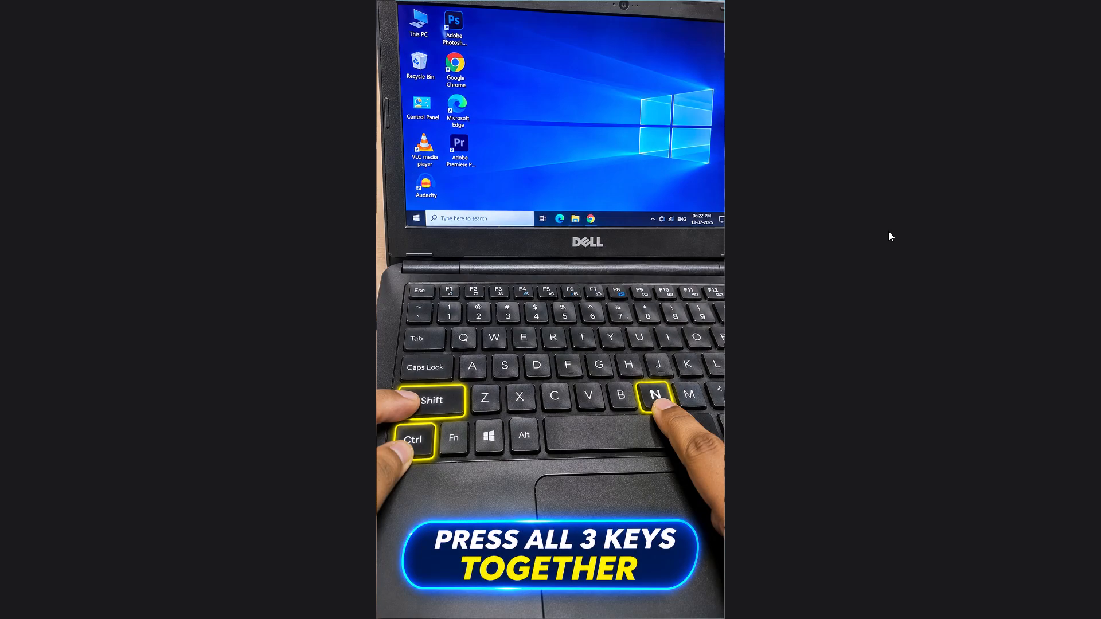
key(space)
key(Escape)
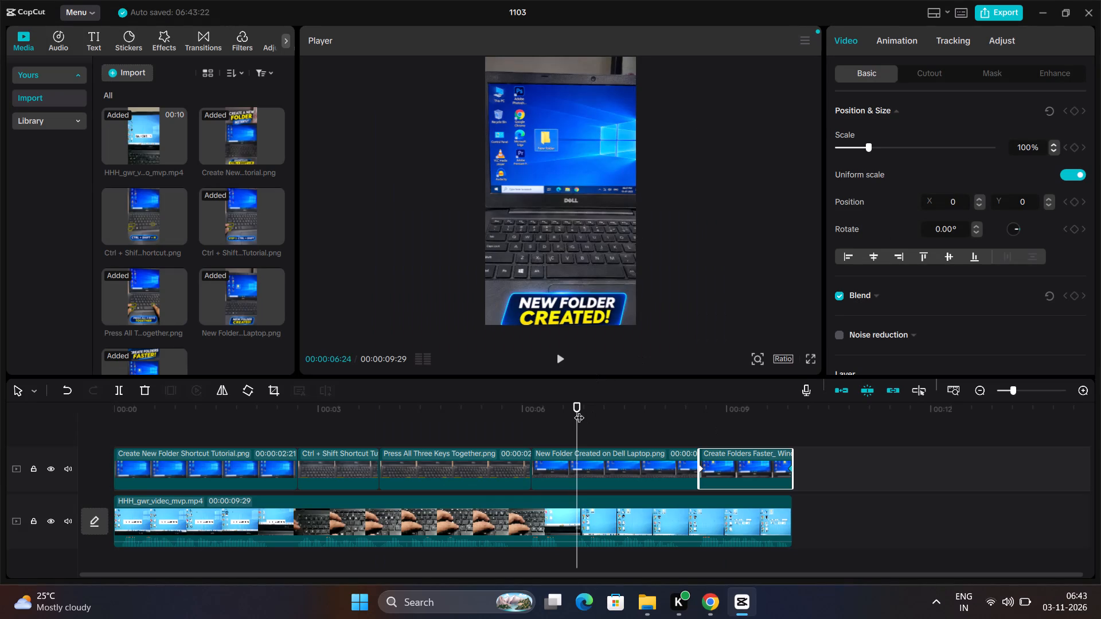
At the end of the Press All Three Keys Together image, 00:00:06:04, set the scale to 120% and add a Position & Size keyframe.
drag(579, 410, 287, 453)
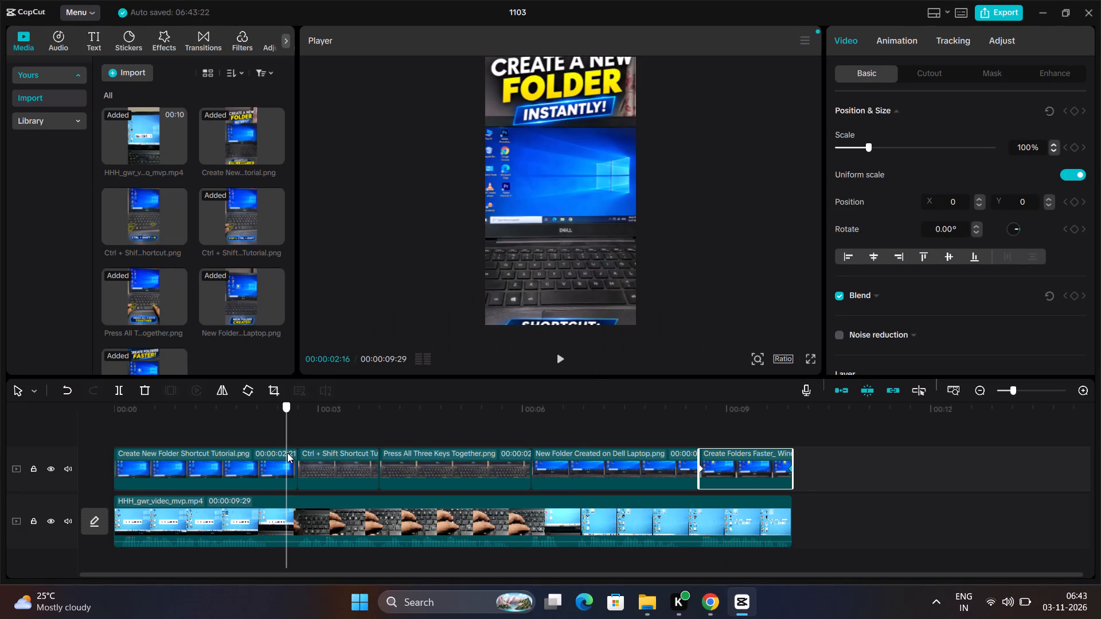
drag(287, 453, 358, 455)
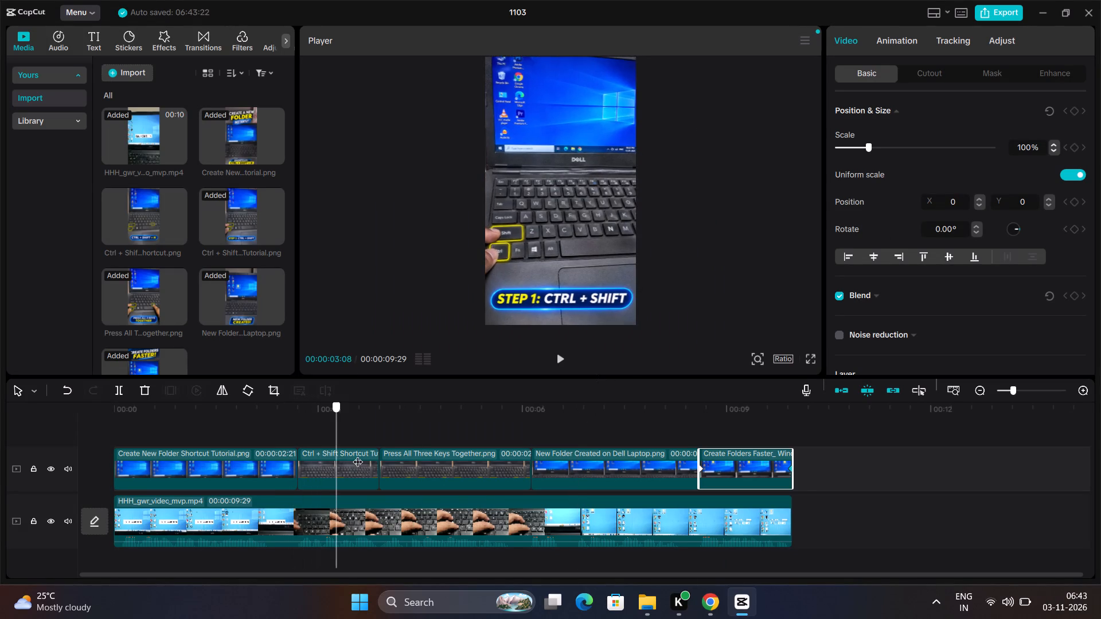
drag(358, 455, 386, 460)
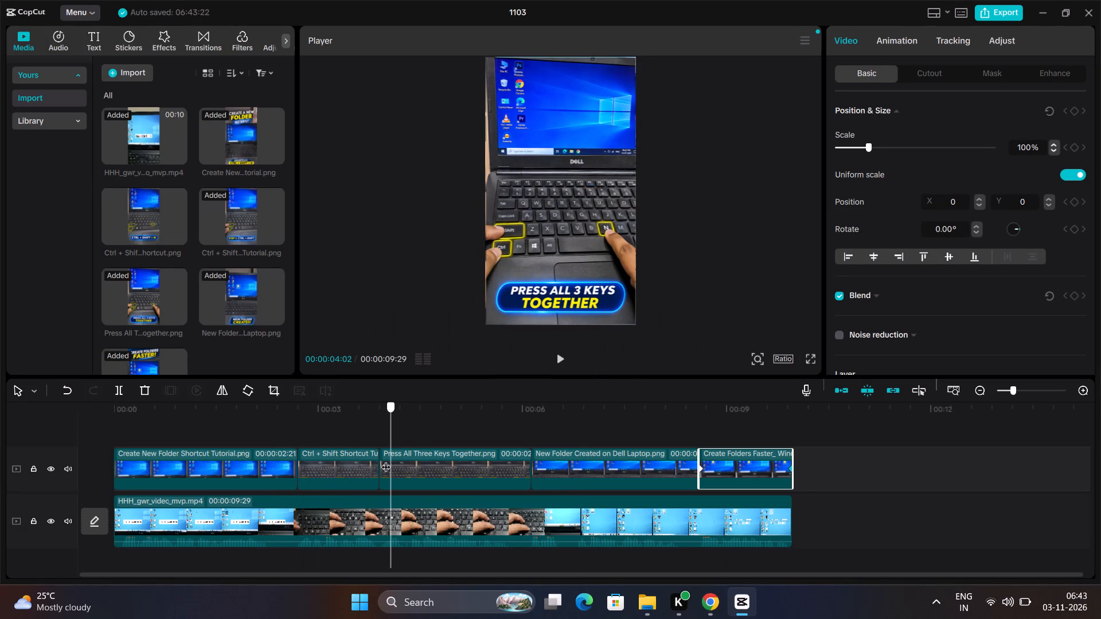
drag(386, 460, 384, 460)
click(401, 464)
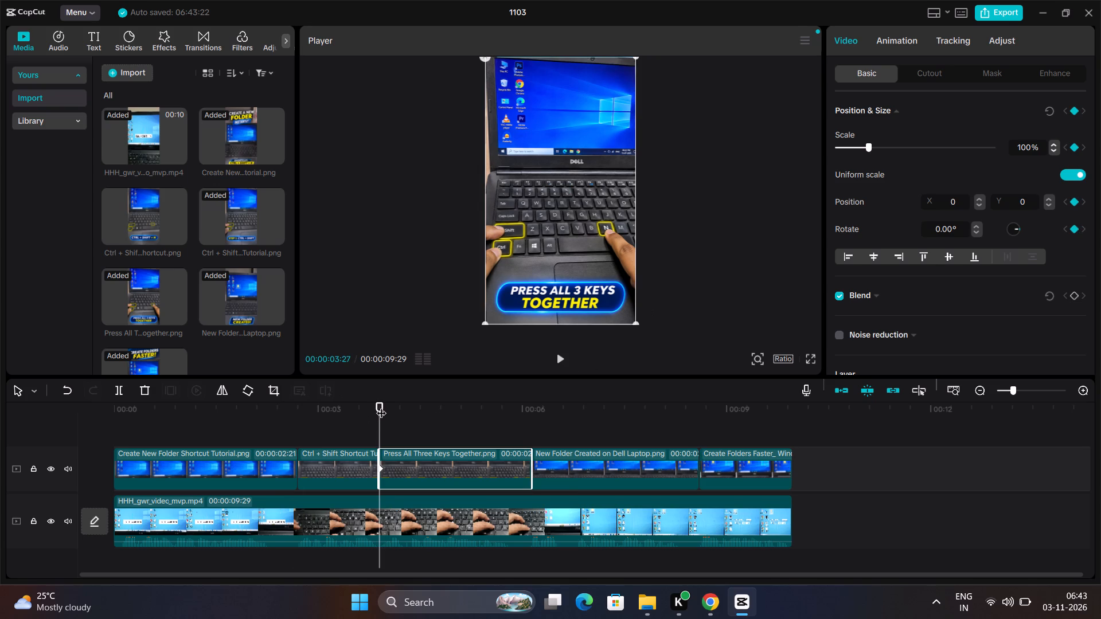
drag(381, 406, 544, 426)
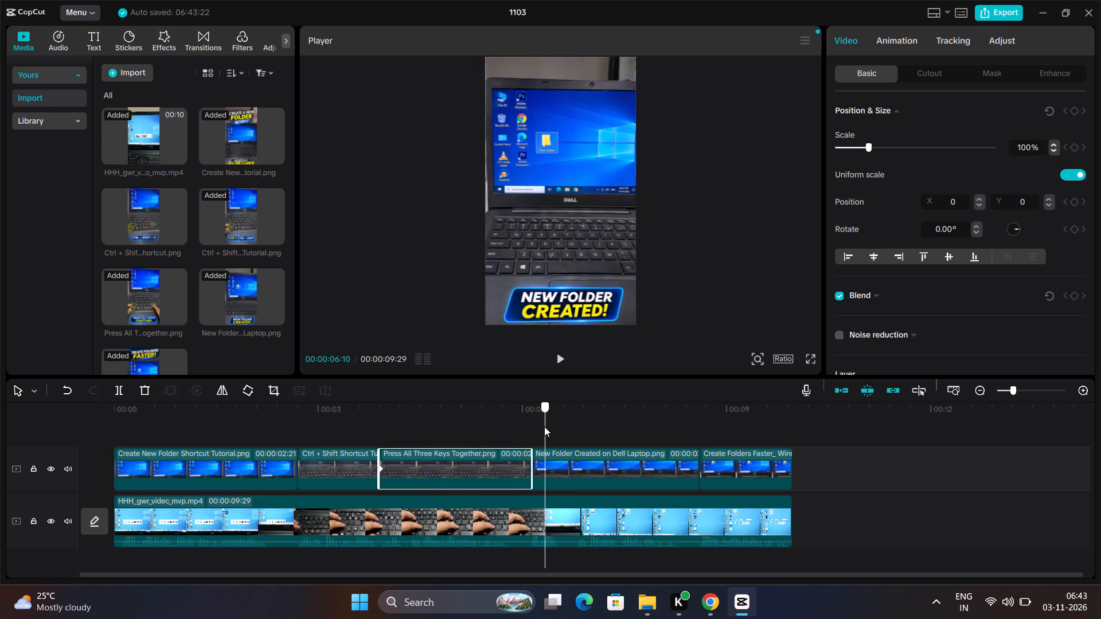
drag(544, 426, 536, 428)
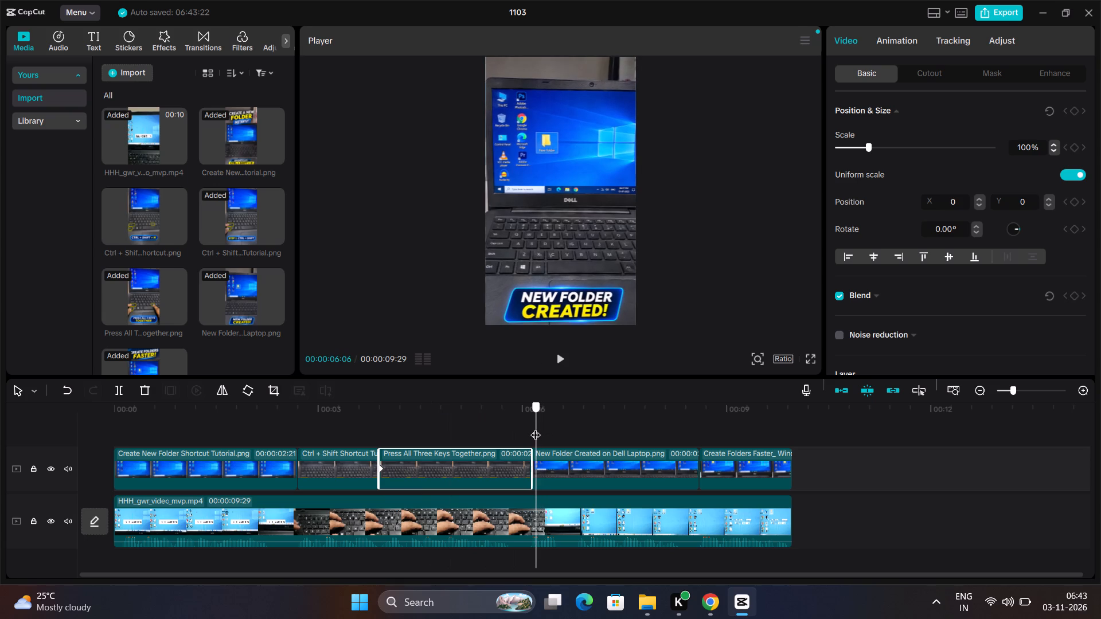
drag(536, 428, 534, 429)
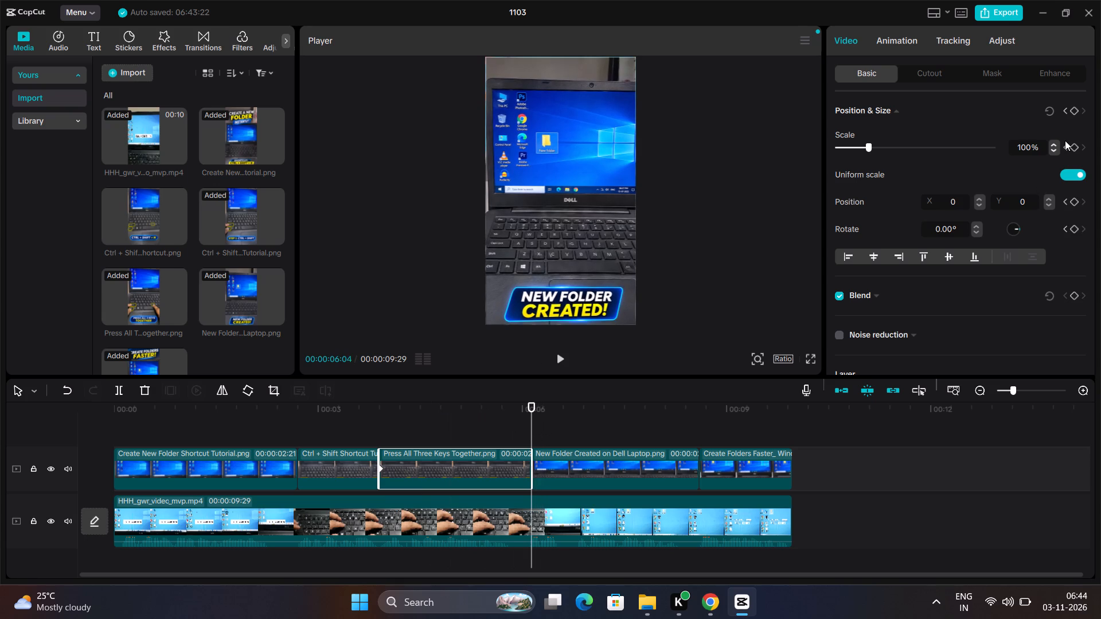
click(1056, 141)
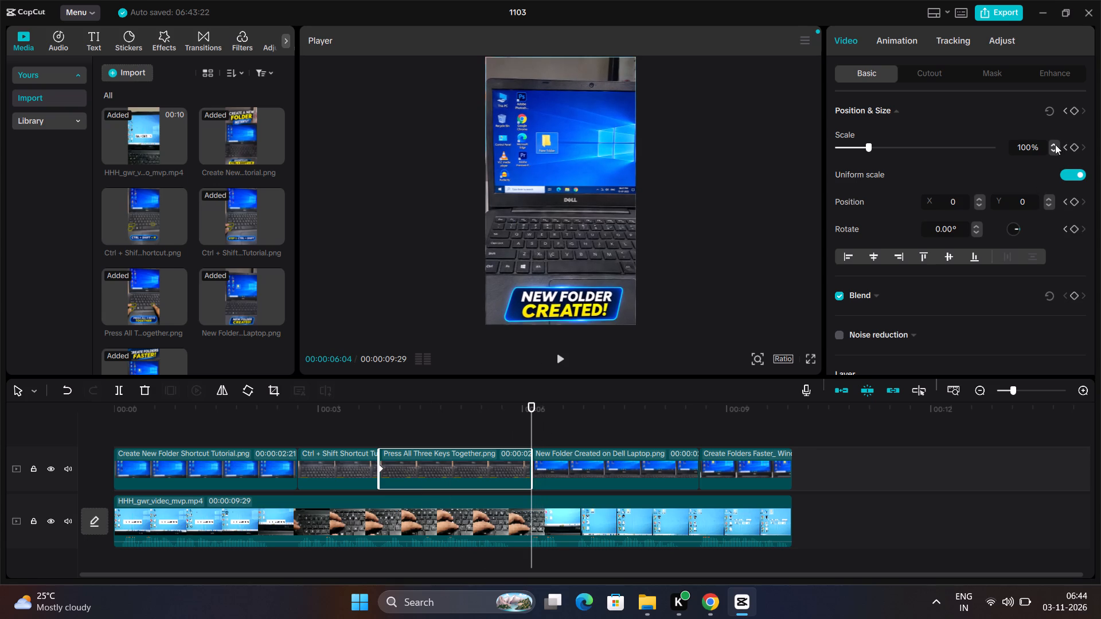
triple_click(1055, 144)
triple_click(1055, 144)
double_click(1055, 144)
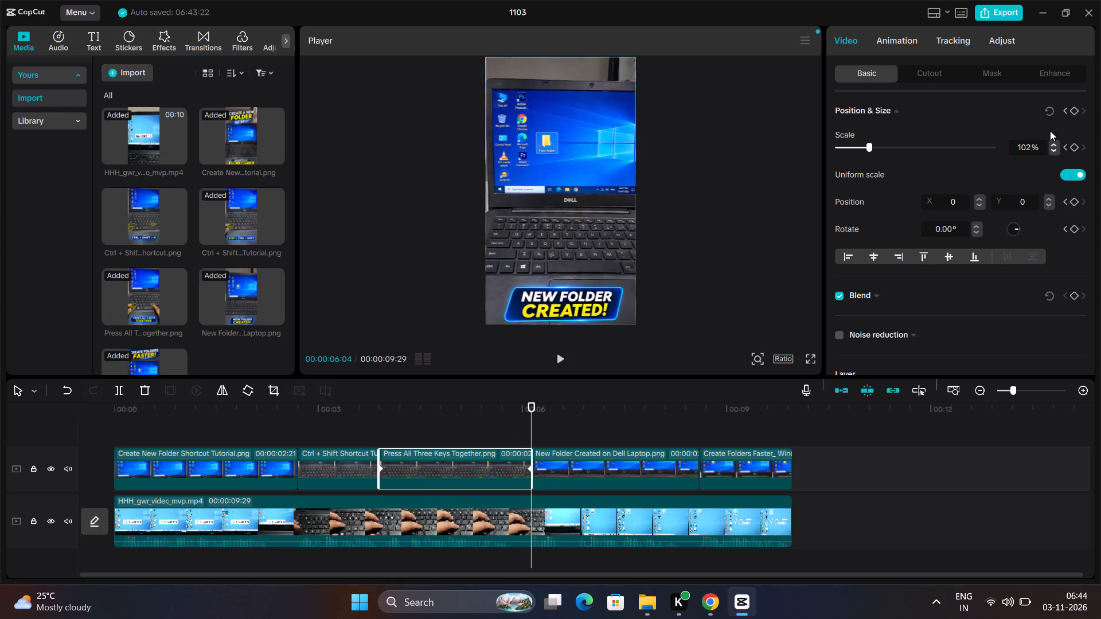
click(1055, 143)
triple_click(1055, 143)
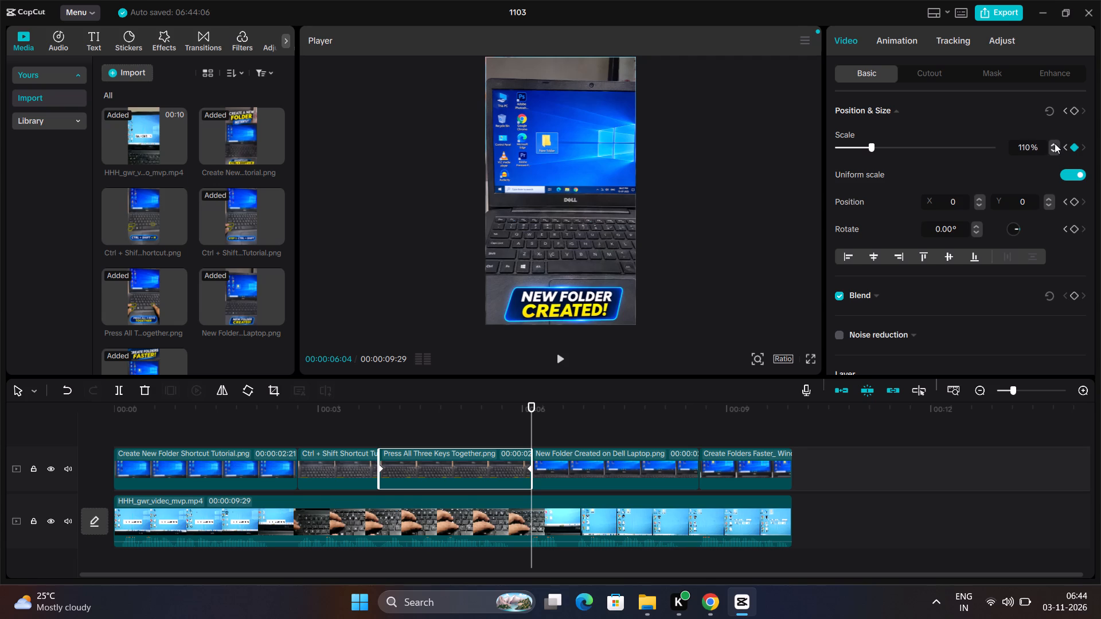
triple_click(1055, 143)
double_click(1055, 143)
click(1055, 143)
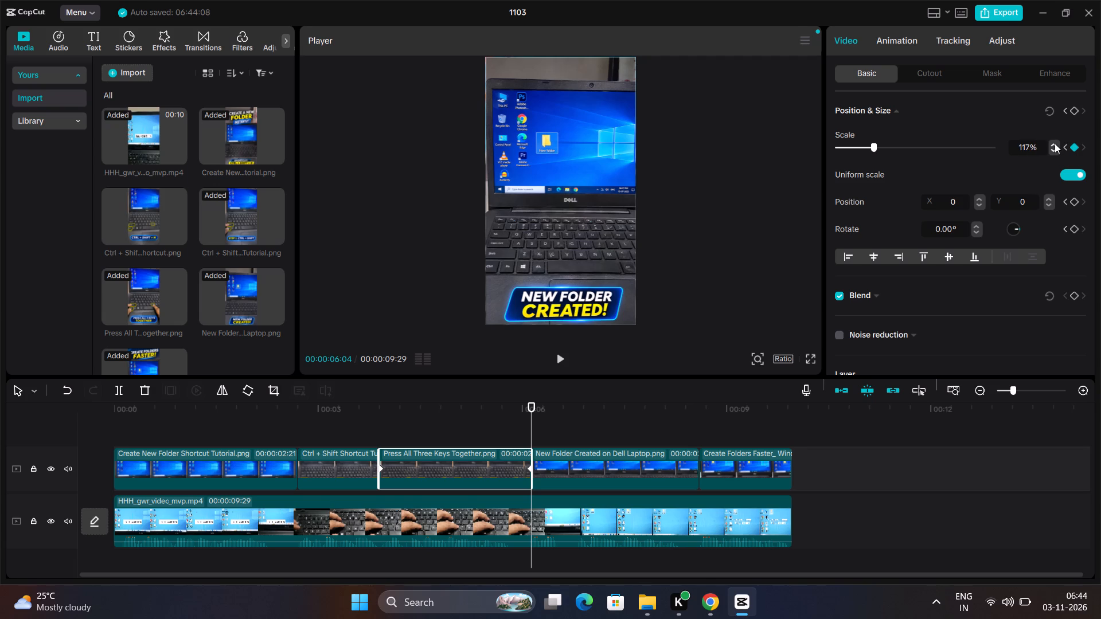
click(1055, 143)
click(1055, 143)
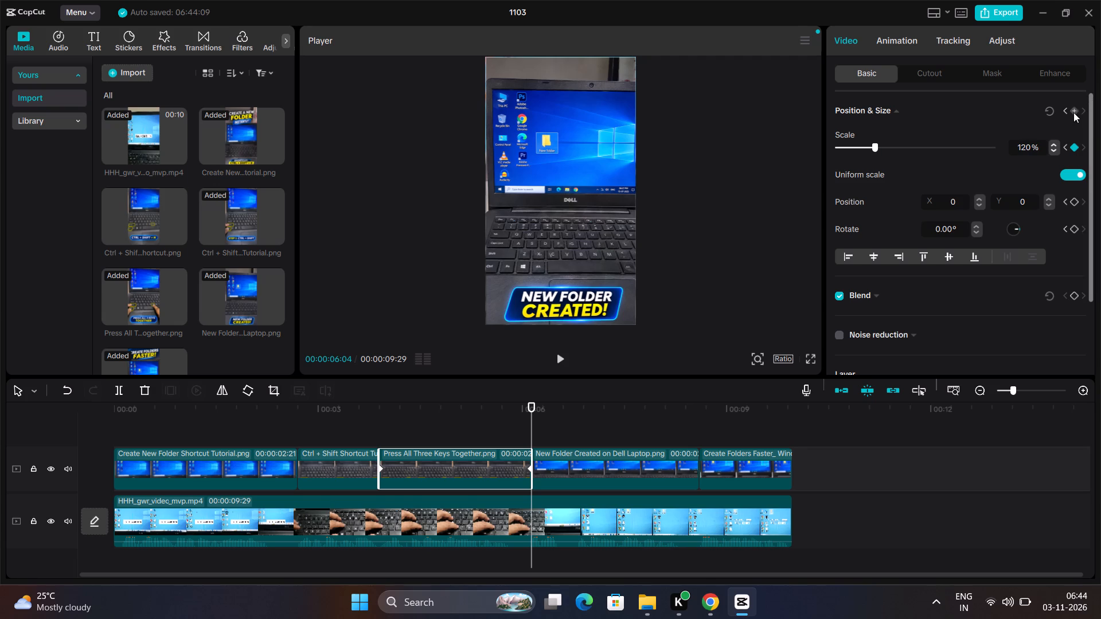
click(1075, 112)
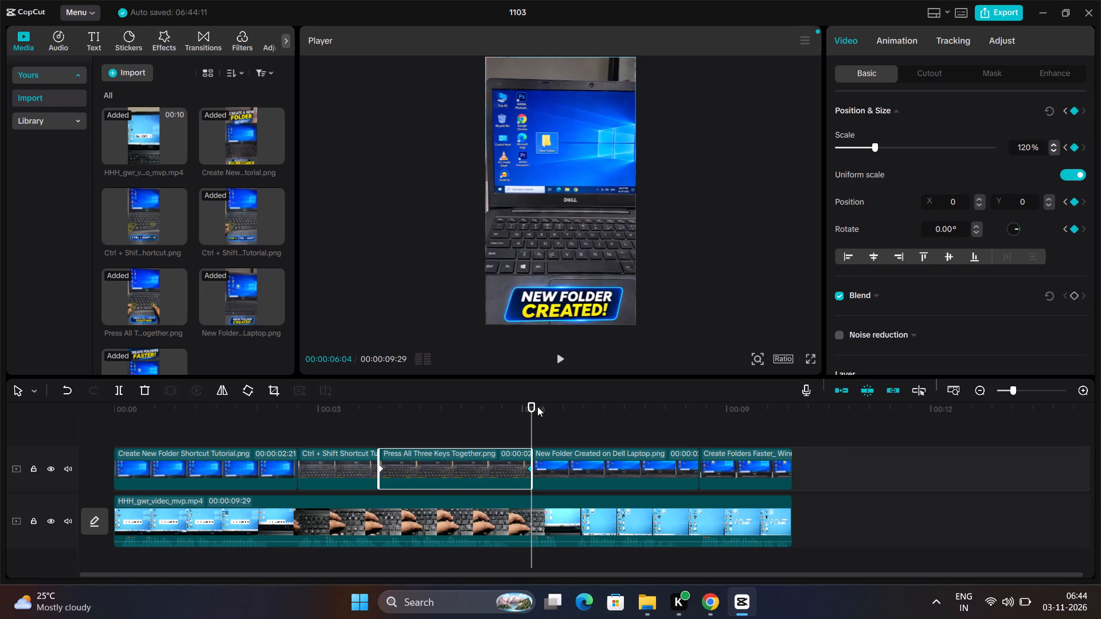
Play the whole video in full screen from 00:00:00:00 to check the keyframe zooms, and return to the editor.
drag(534, 405, 18, 473)
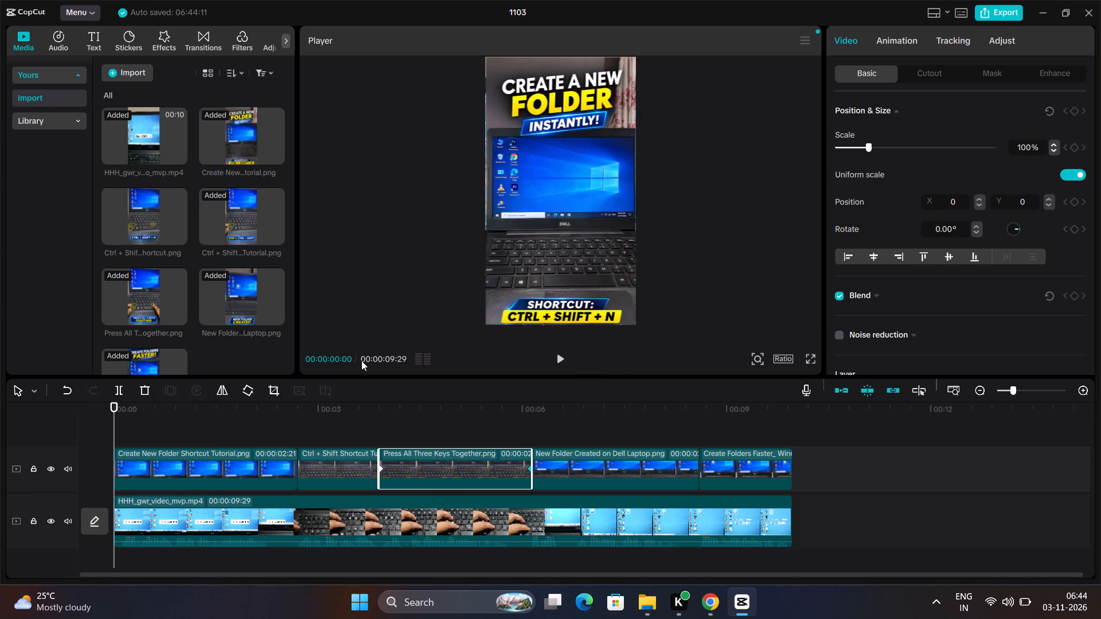
click(807, 359)
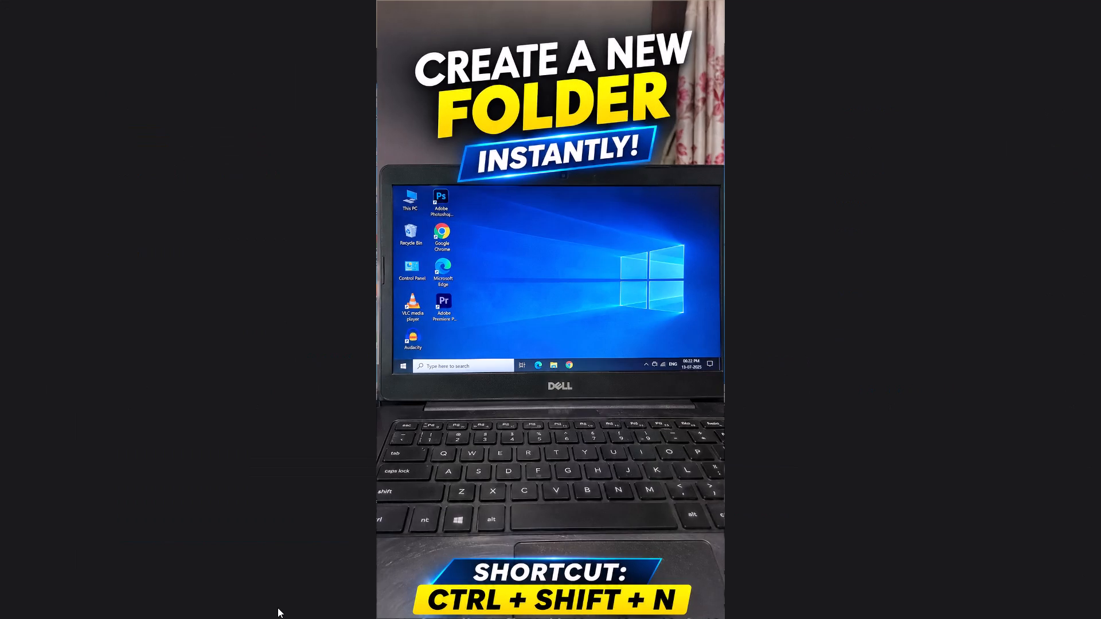
click(356, 557)
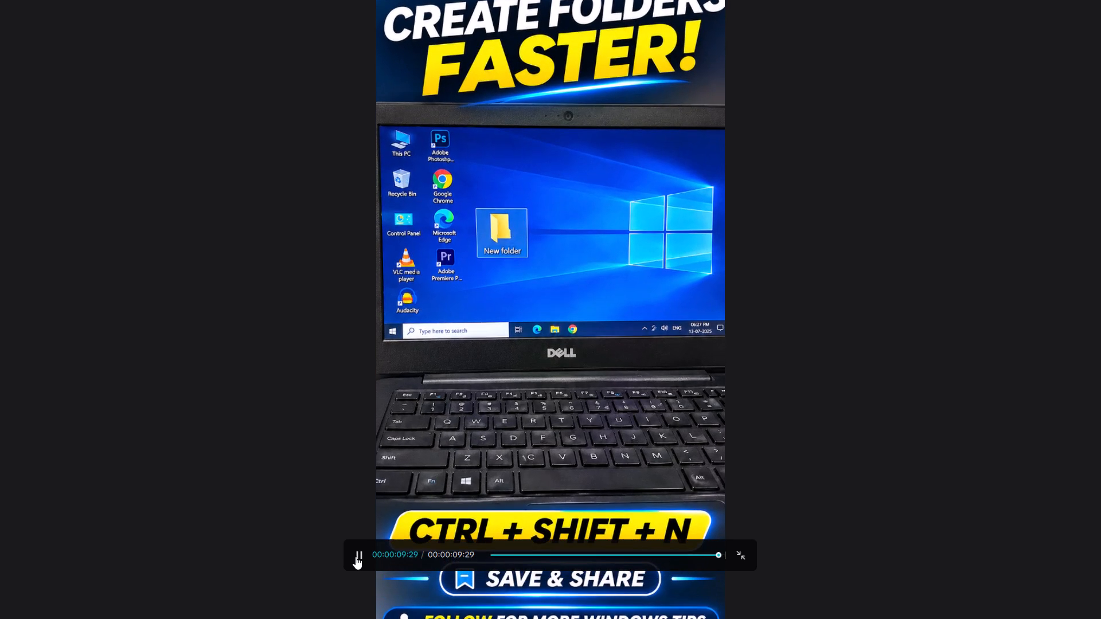
key(Escape)
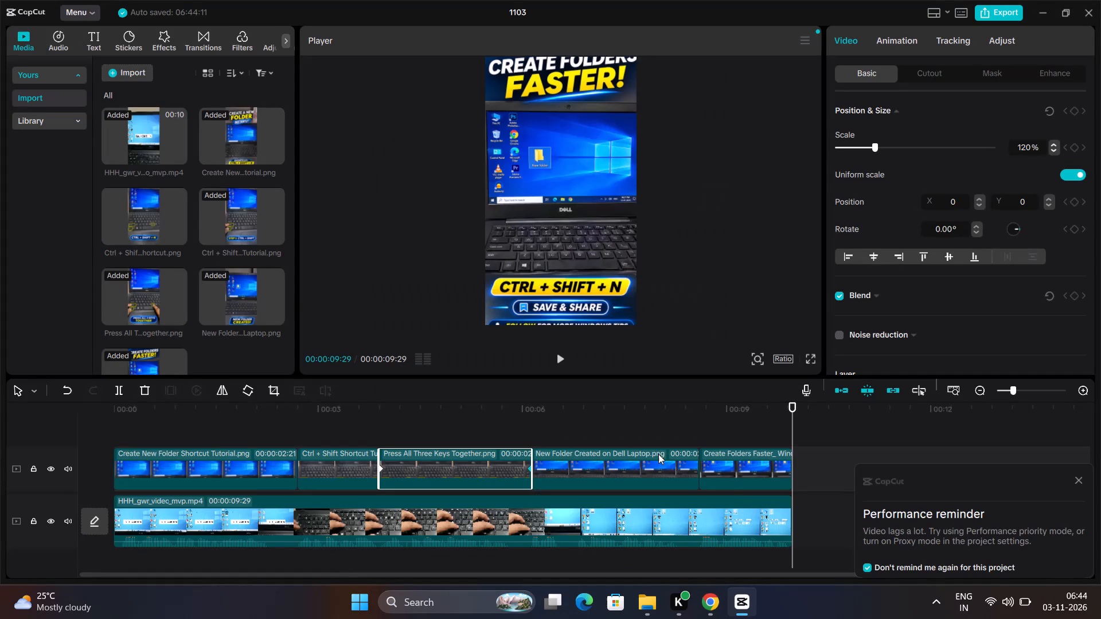
Replay the closing part of the Create Folders Faster image several times to check how the video ends.
click(1080, 386)
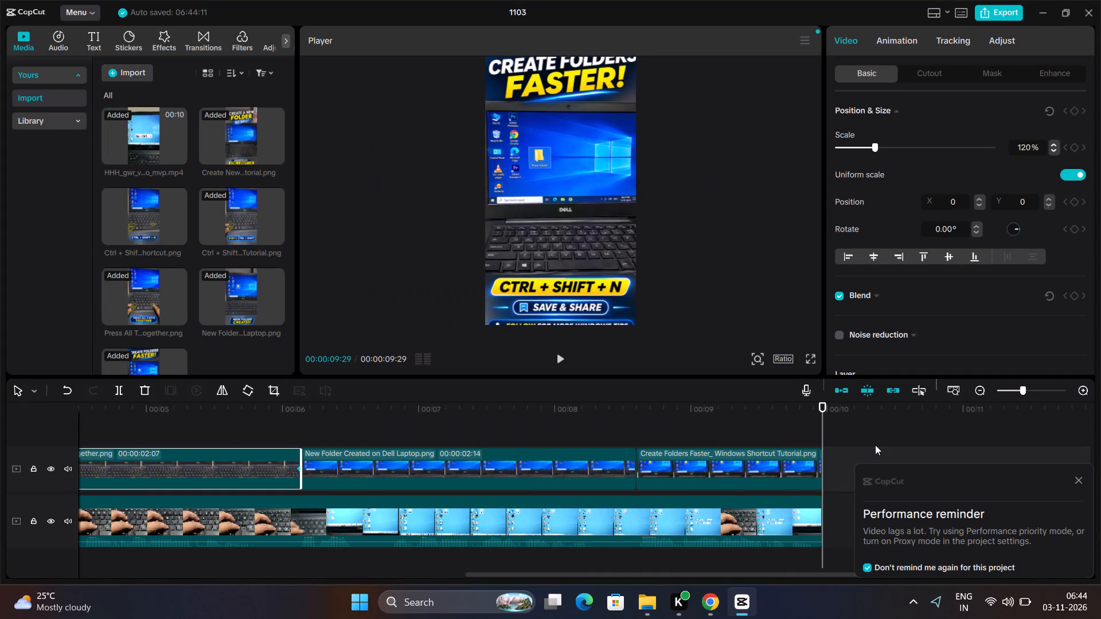
drag(824, 411, 735, 426)
key(space)
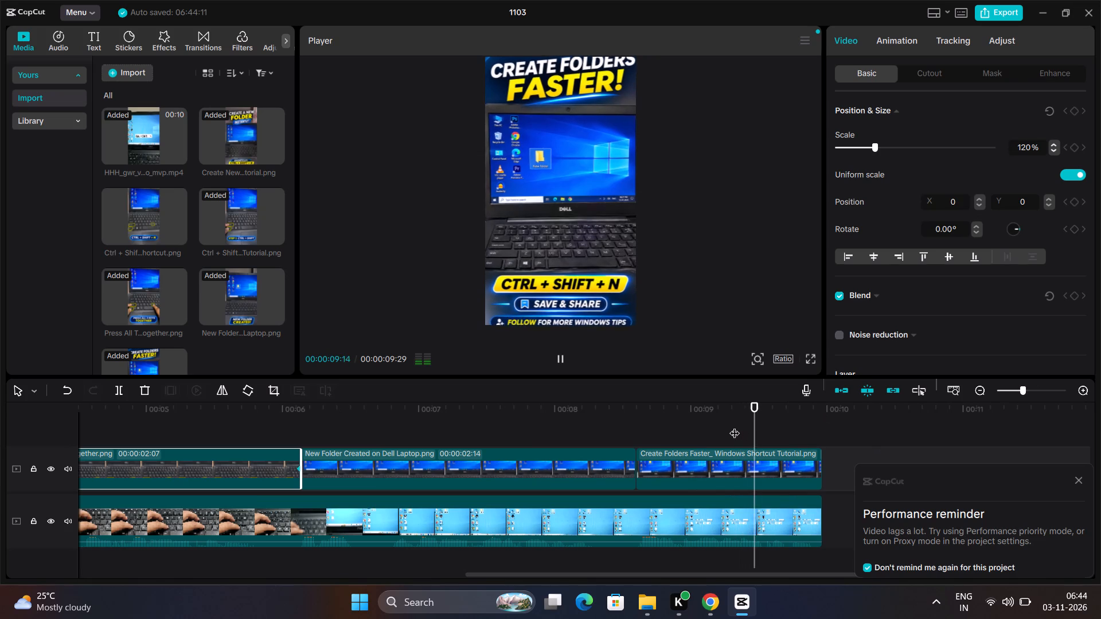
key(space)
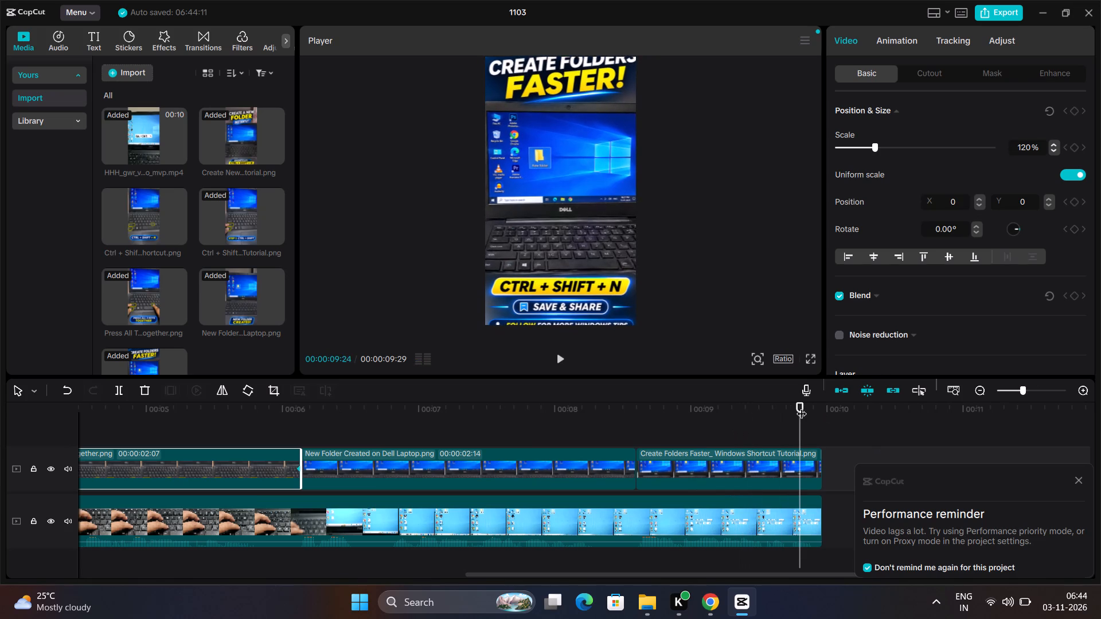
drag(801, 406, 758, 421)
drag(758, 421, 705, 428)
key(space)
key(space)
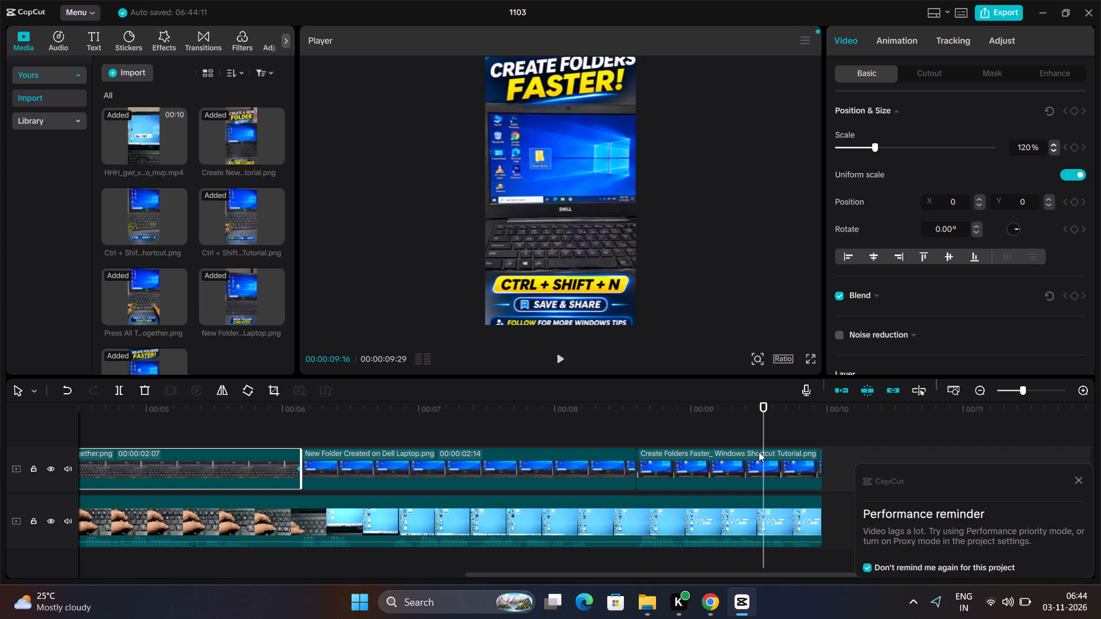
key(space)
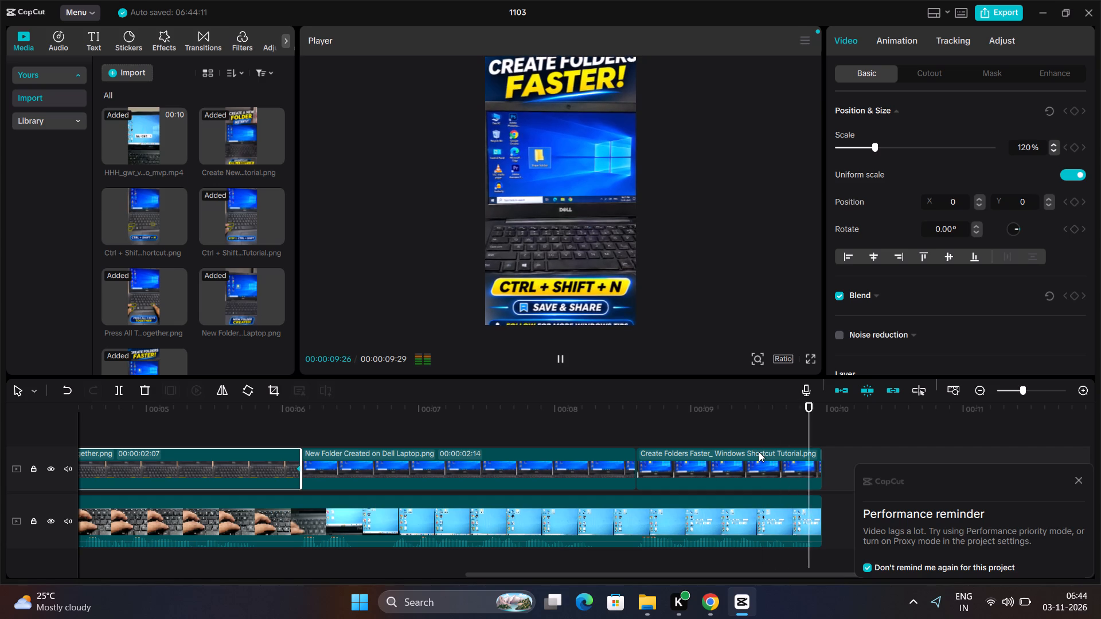
key(space)
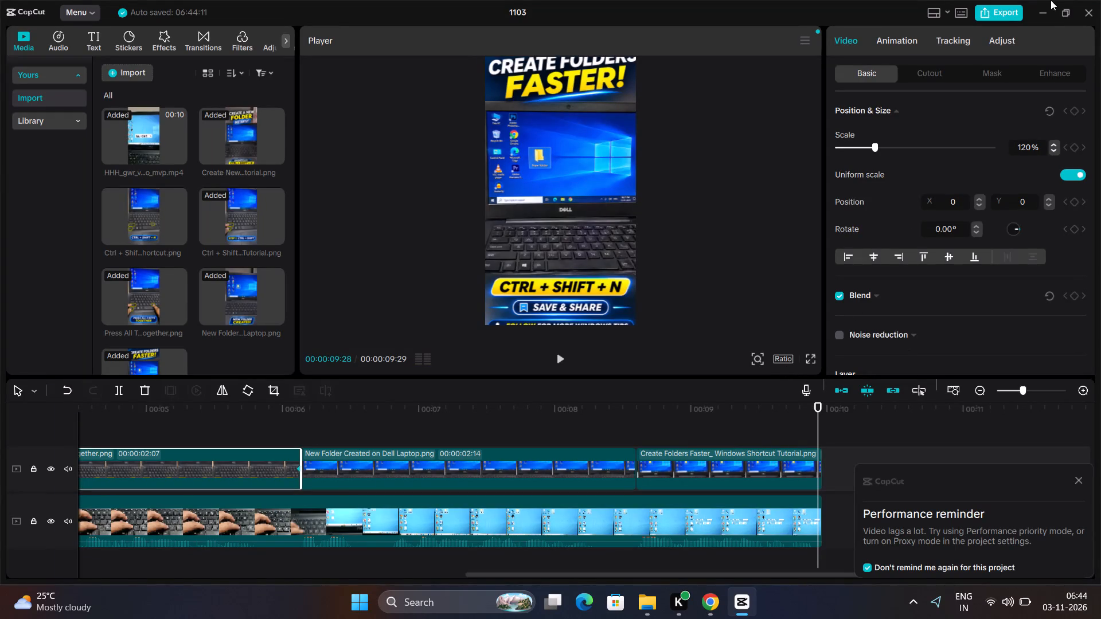
Export the video as 1103.mp4 to the G: drive in 4K resolution, with recommended bit rate, H.264 codec and 30fps.
click(1002, 16)
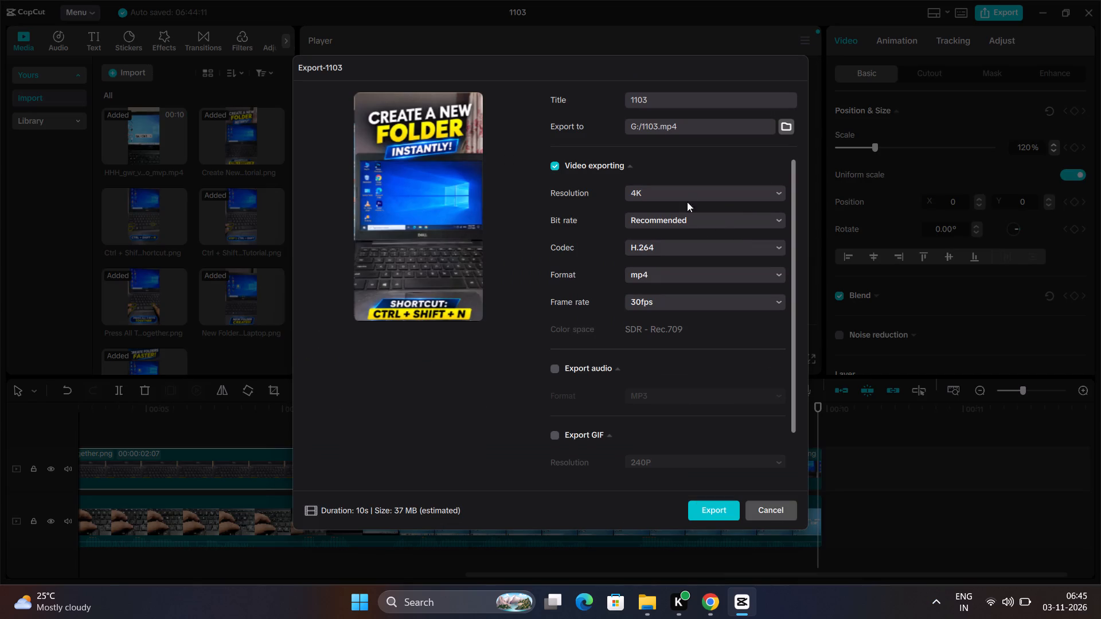
click(707, 514)
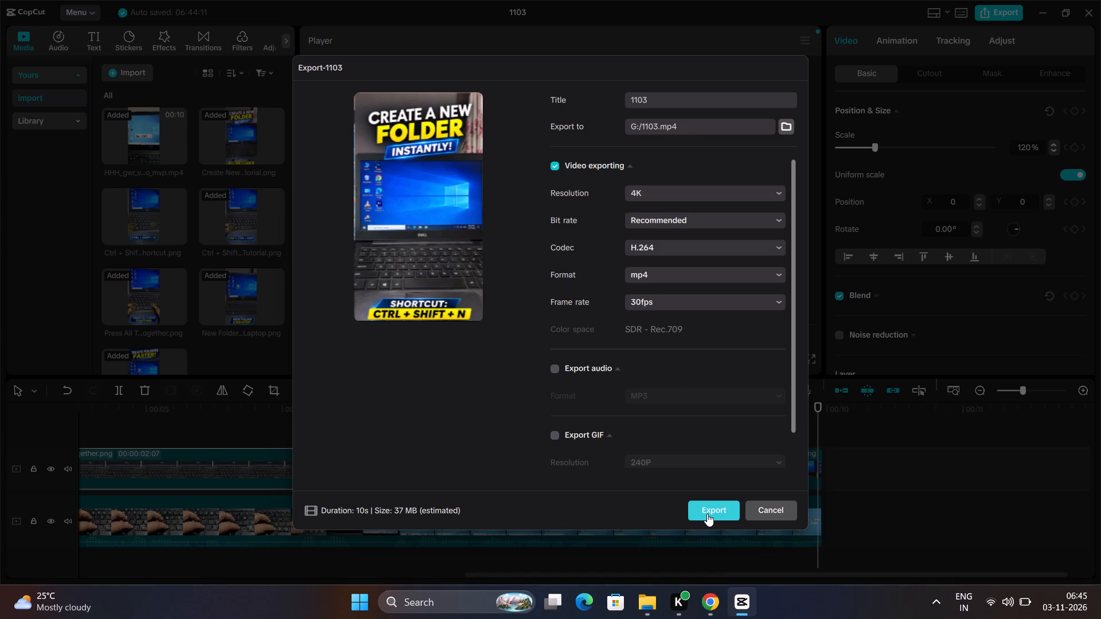
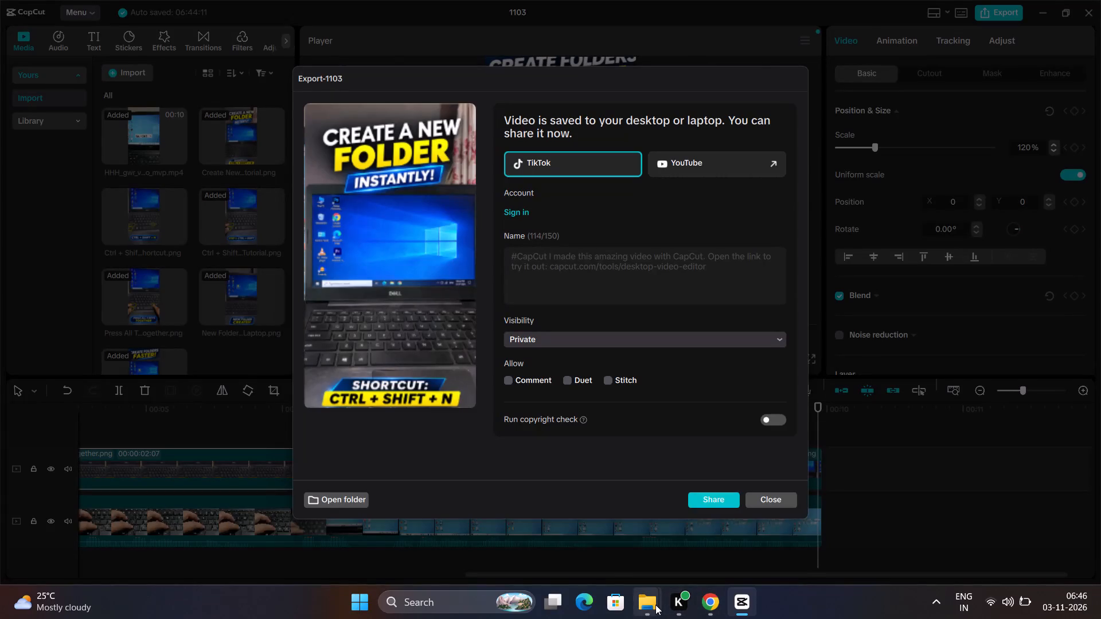
Switch to File Explorer, search New Volume (G:) for 1103, and open the exported 1103 video.
click(655, 605)
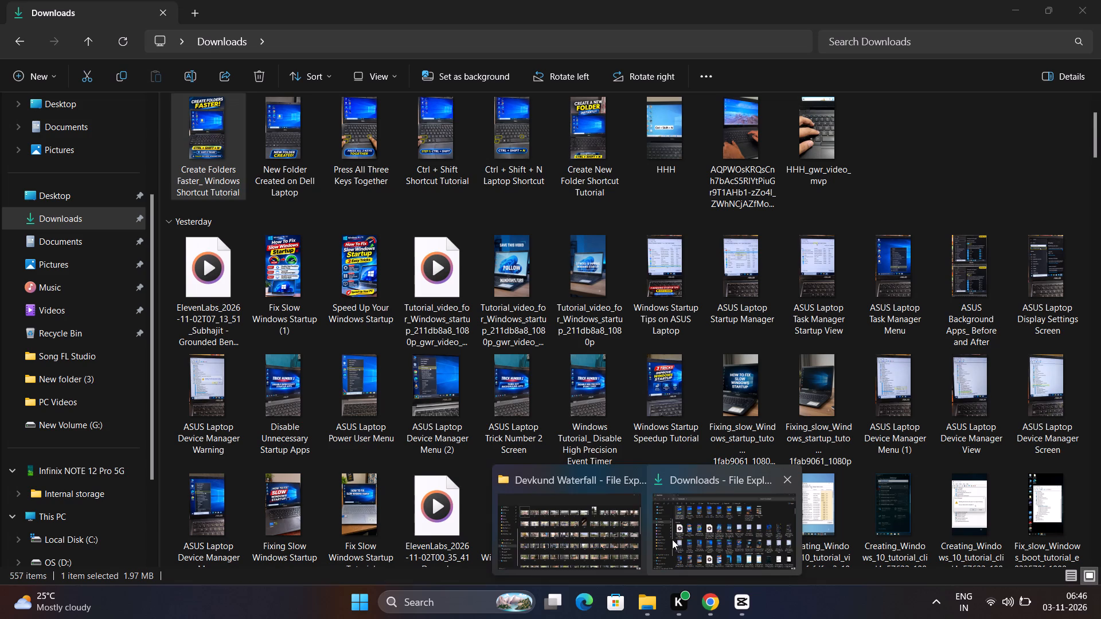
click(672, 539)
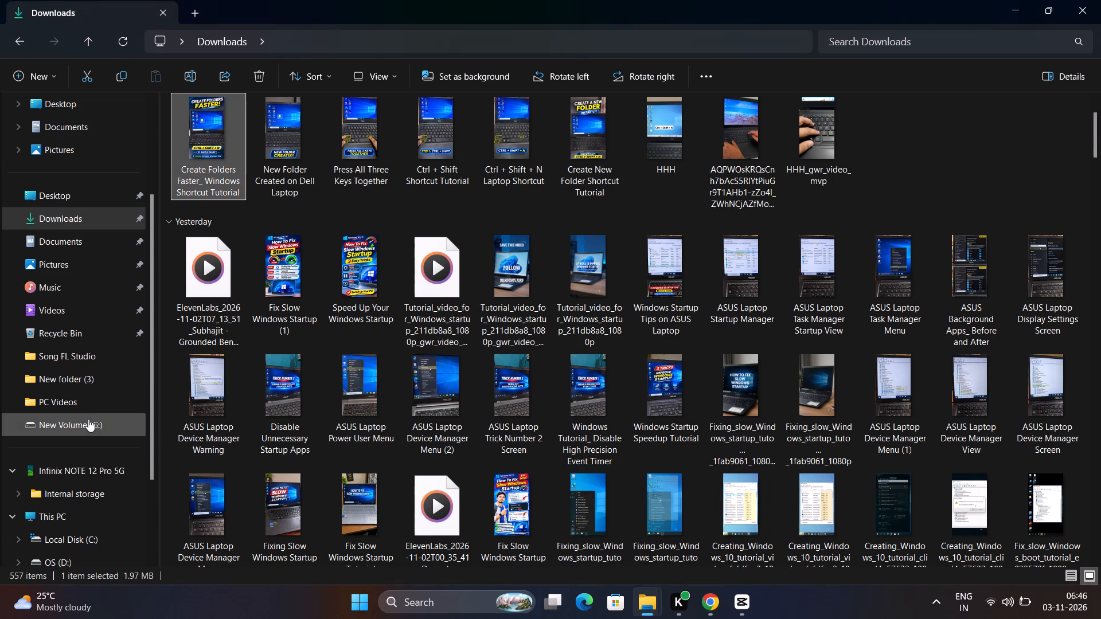
double_click(88, 418)
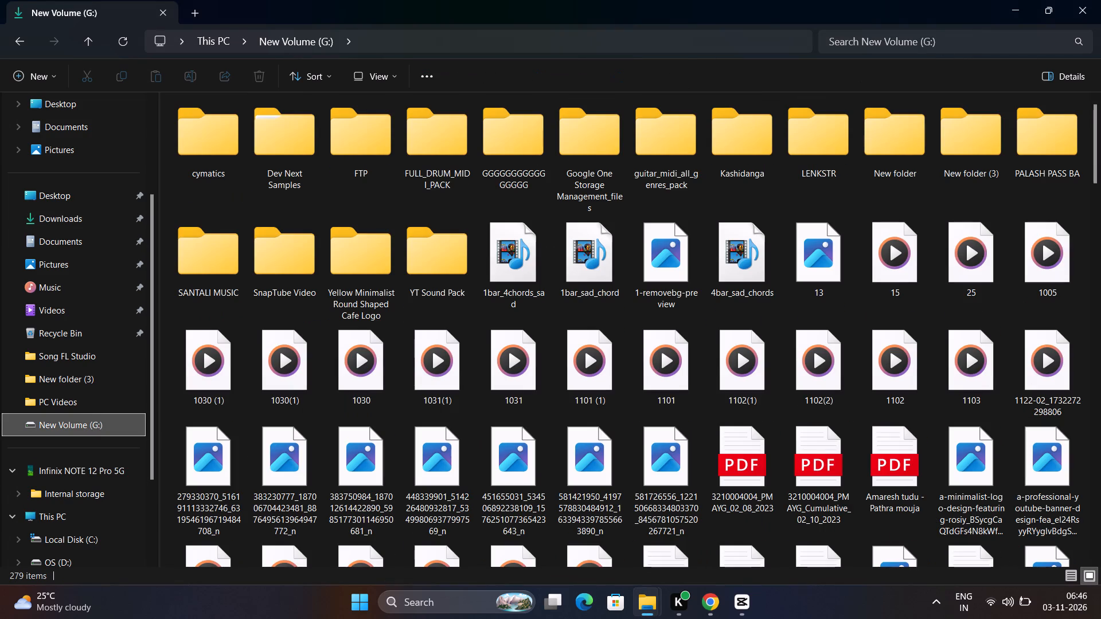
click(903, 40)
text(11)
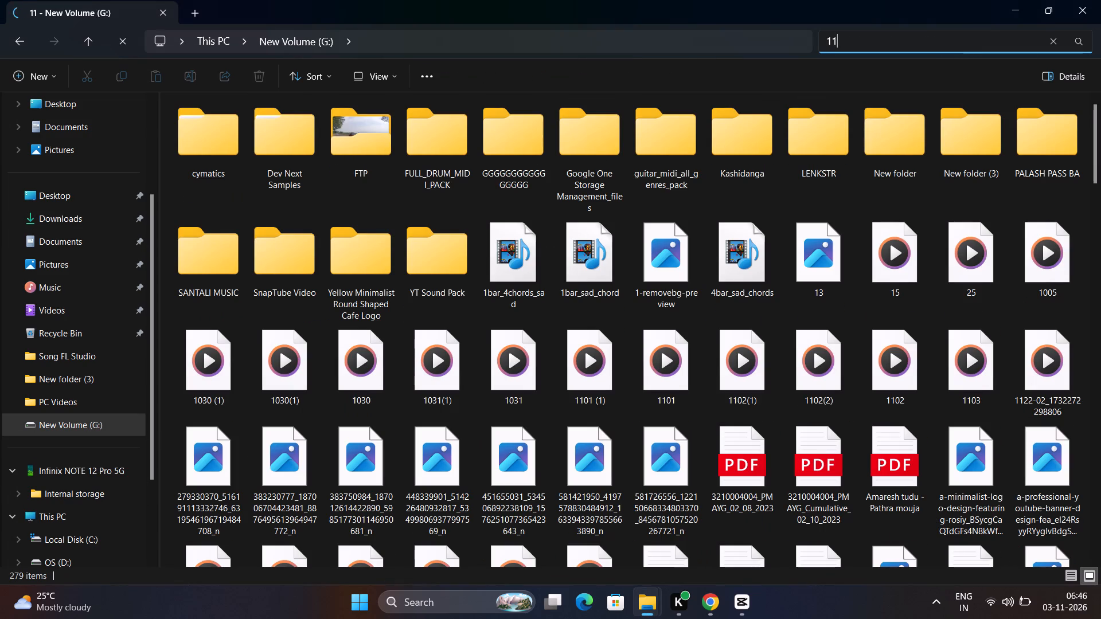
text(03)
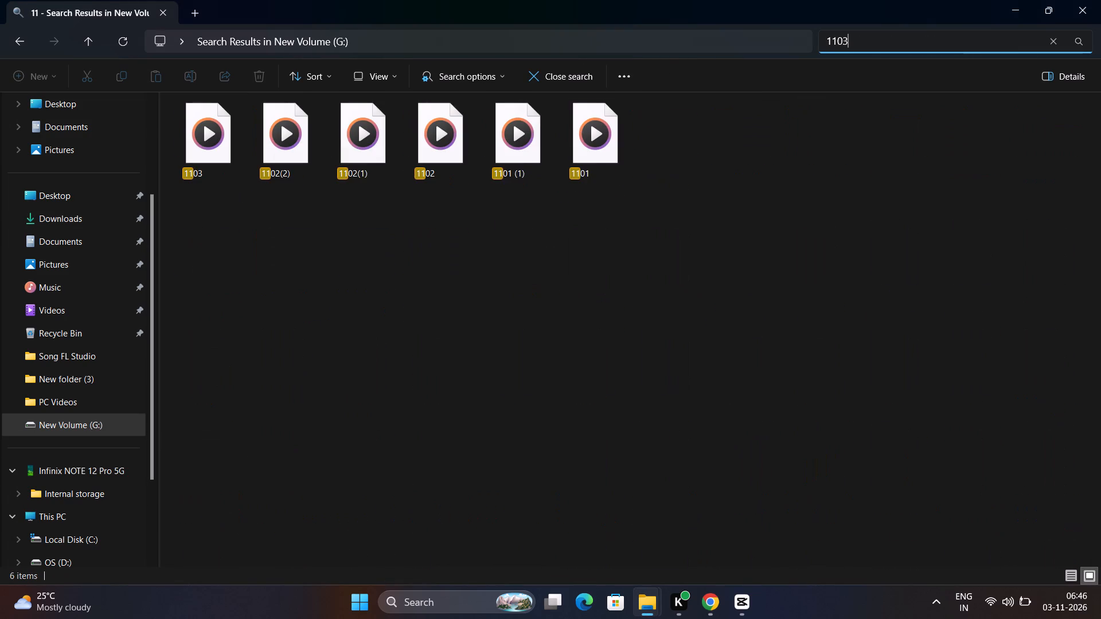
double_click(236, 135)
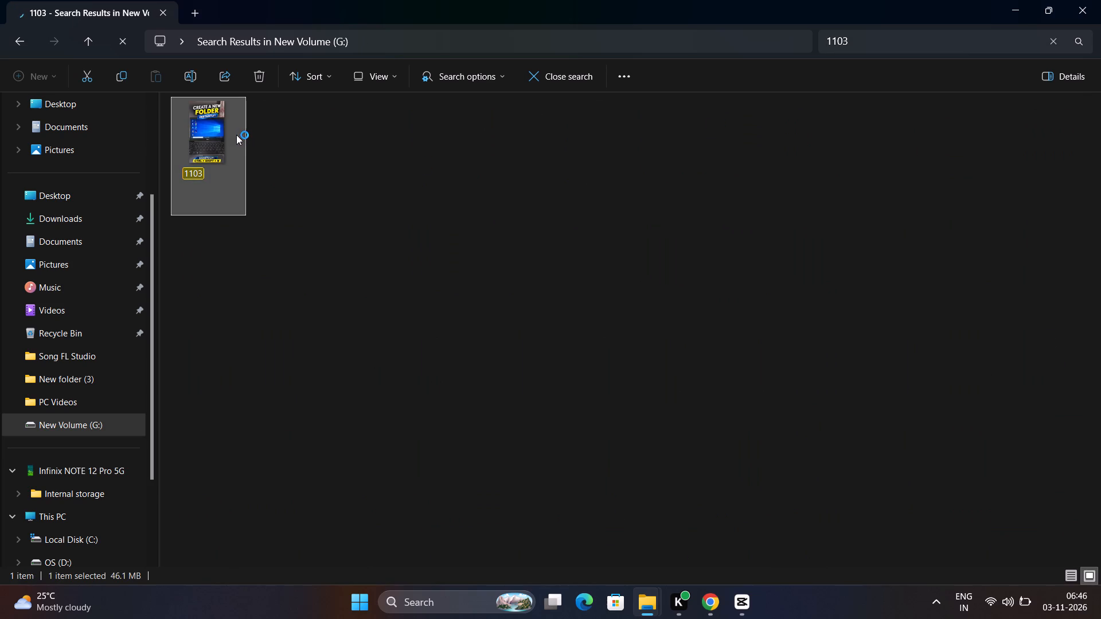
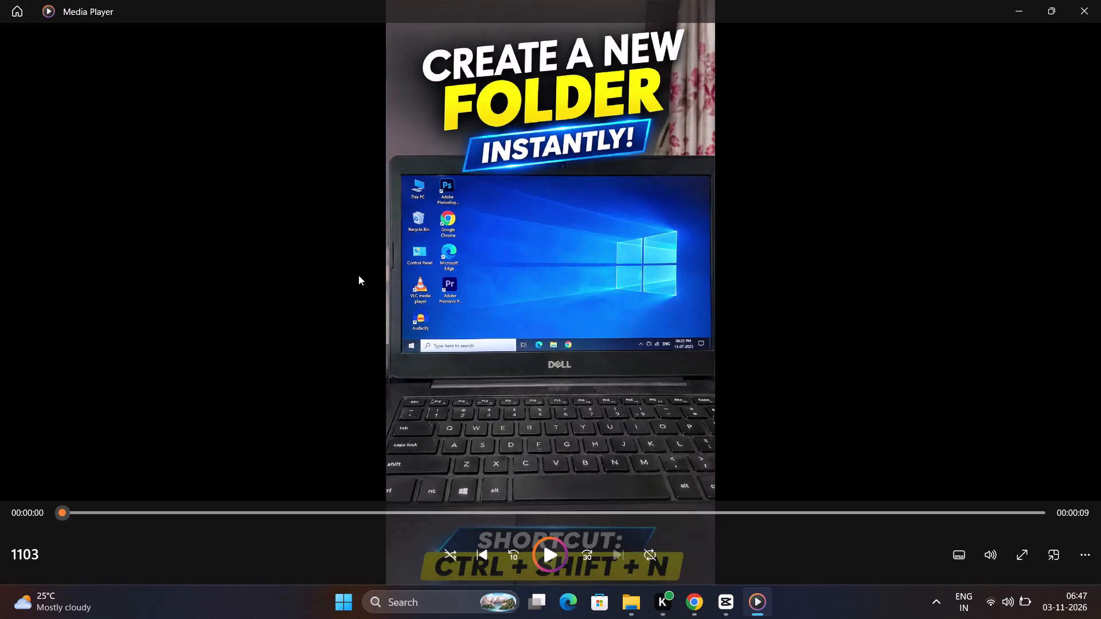
Play the exported 1103 video through to check it.
click(553, 553)
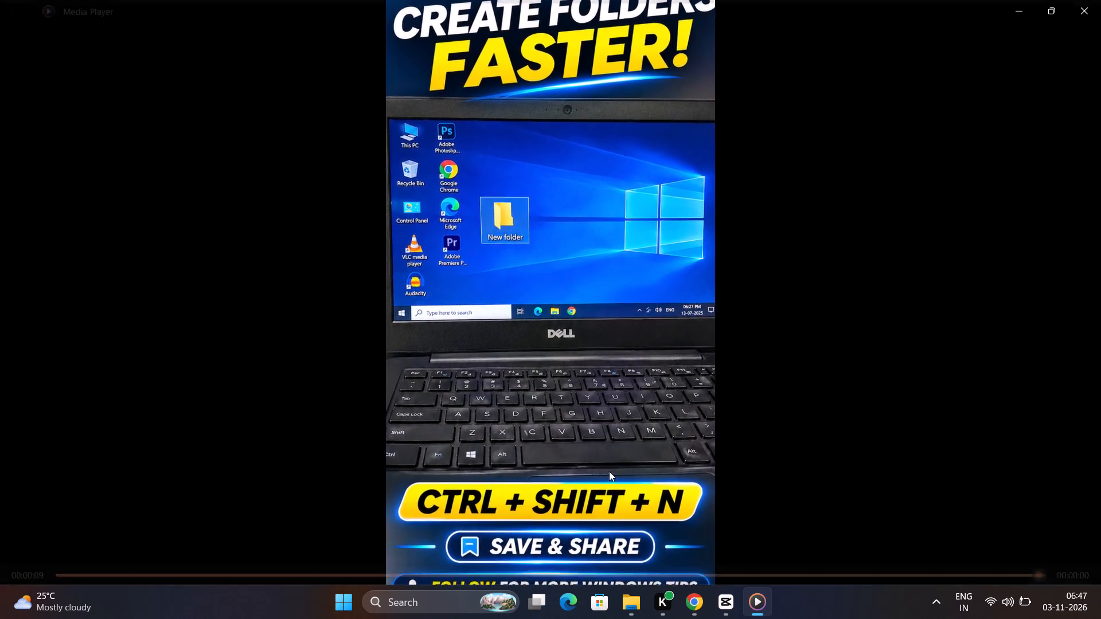
key(space)
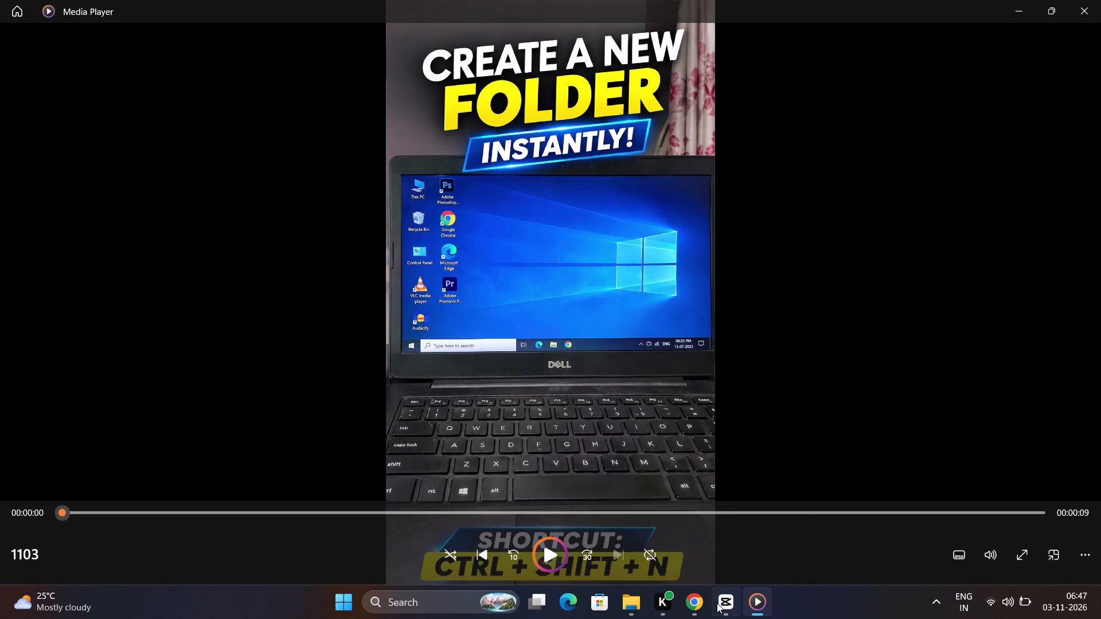
Switch to File Explorer, close the exported video's player, and open HHH_gwr_video_mvp from the Downloads folder.
click(702, 601)
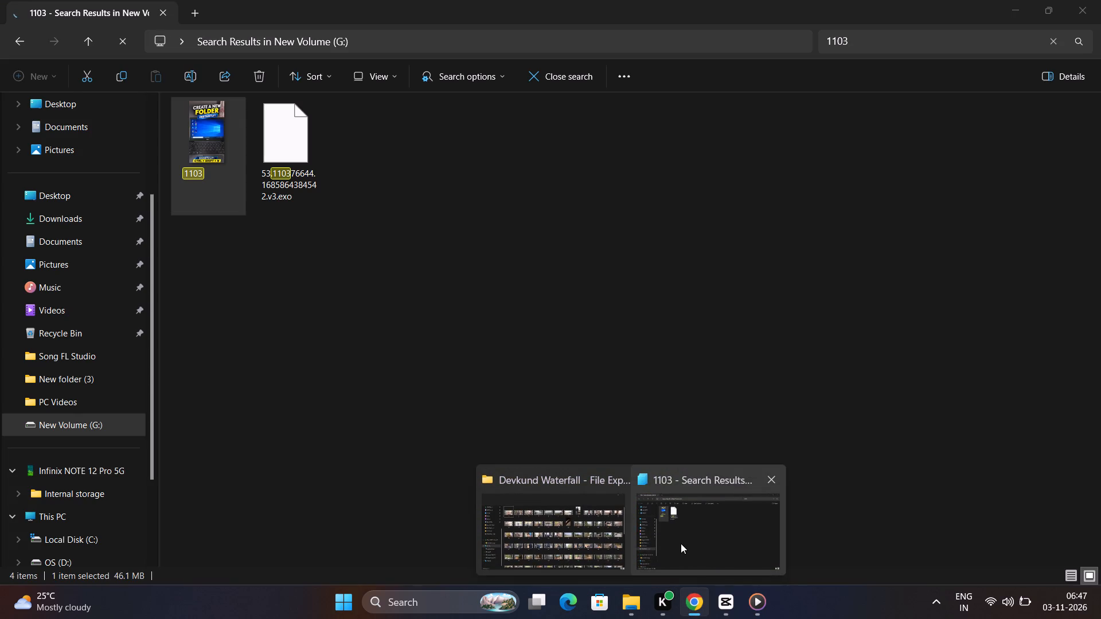
click(681, 543)
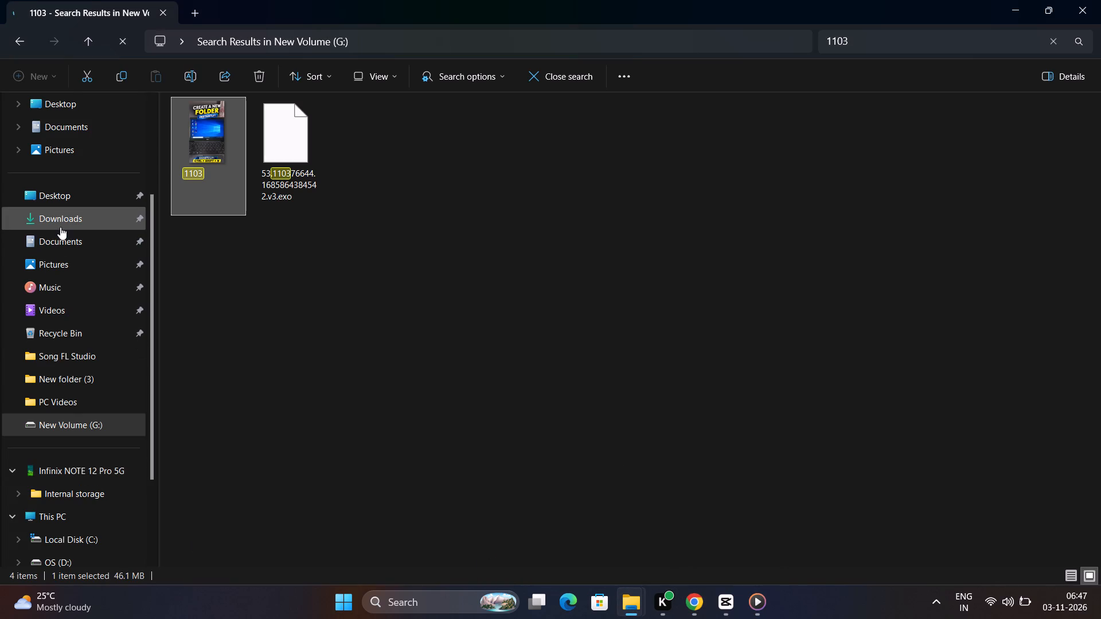
click(56, 226)
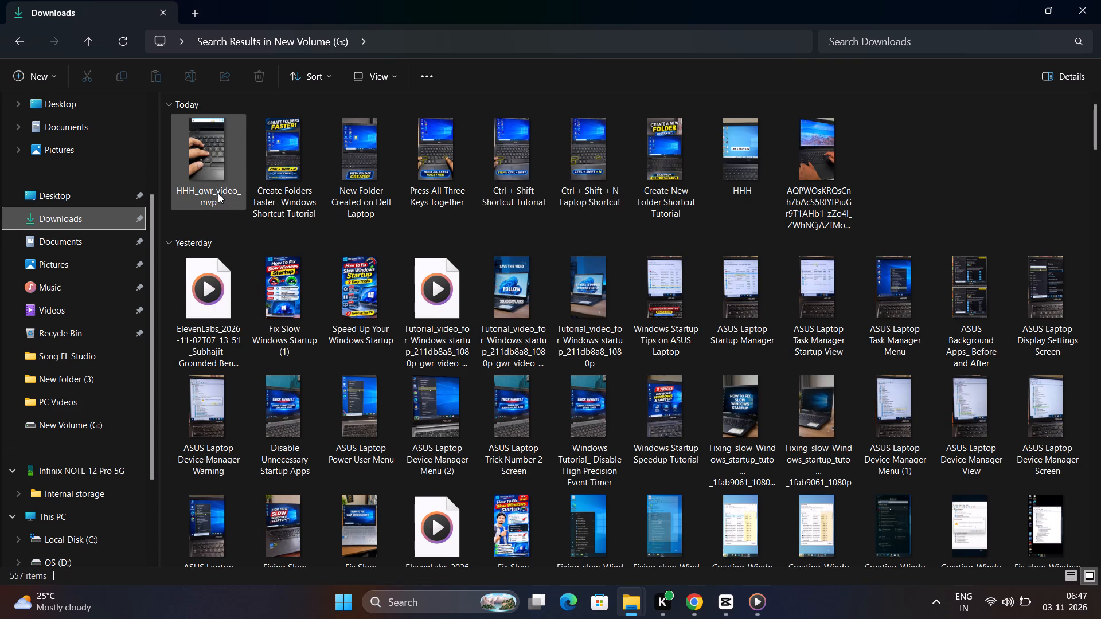
double_click(217, 187)
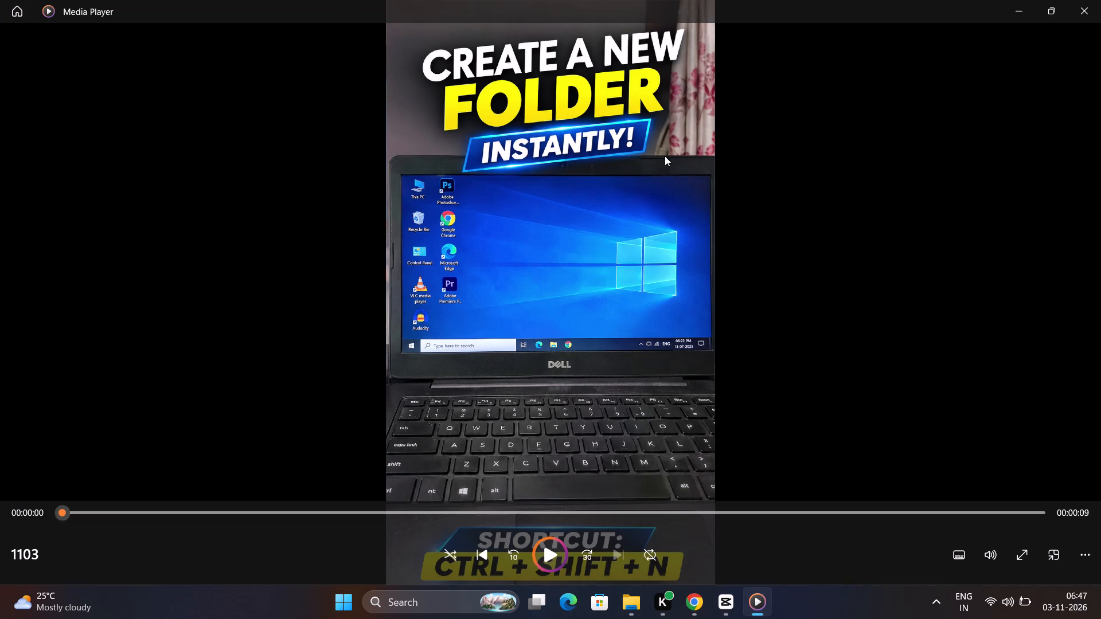
click(552, 552)
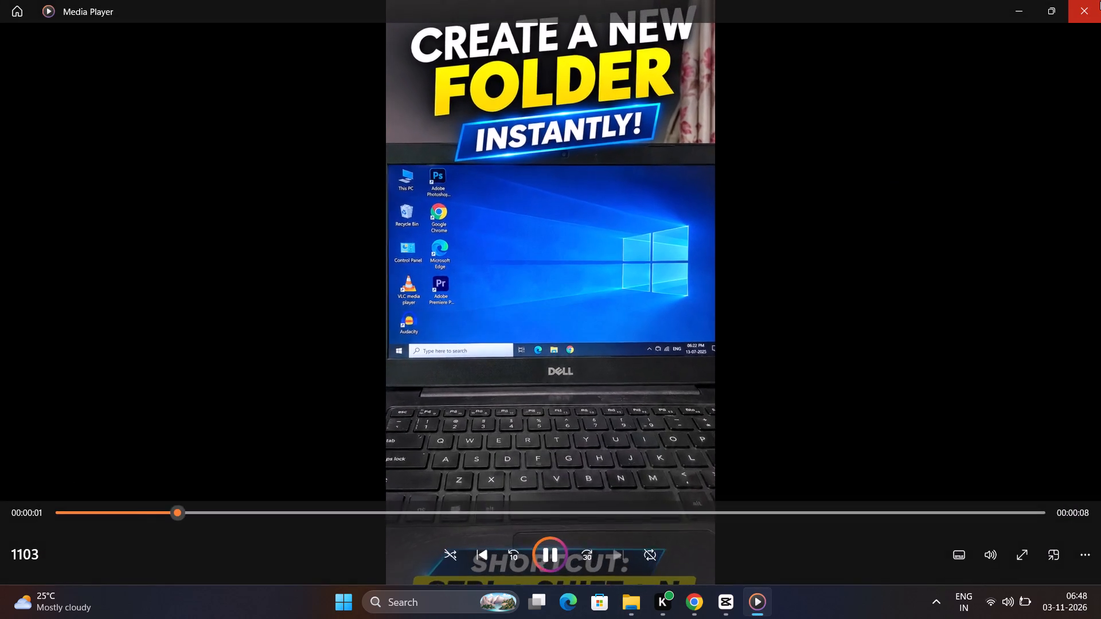
click(1099, 1)
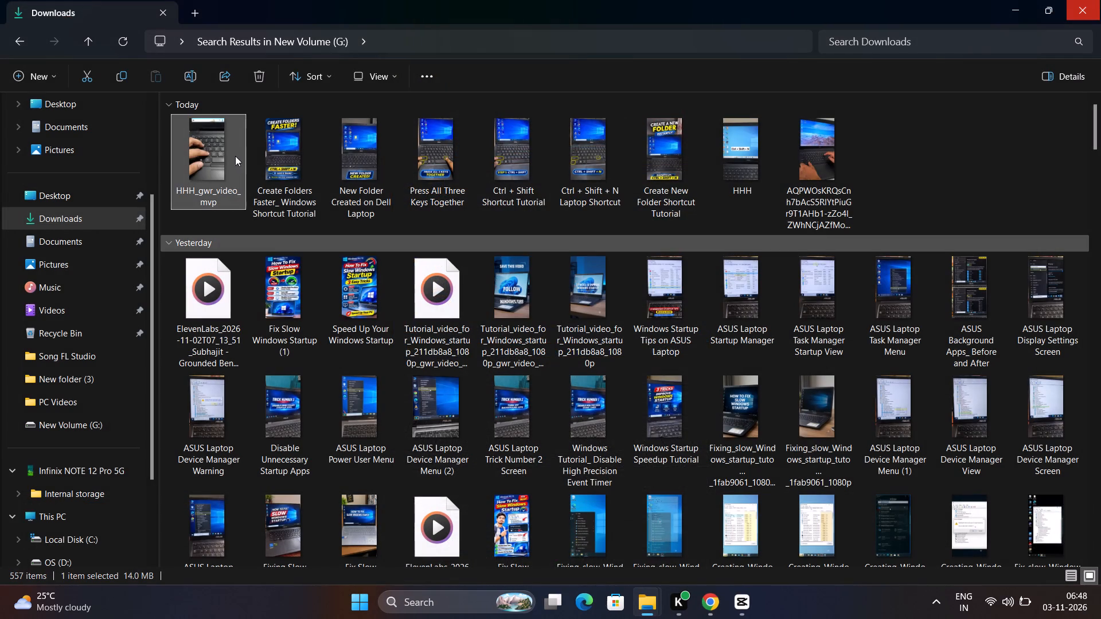
double_click(232, 156)
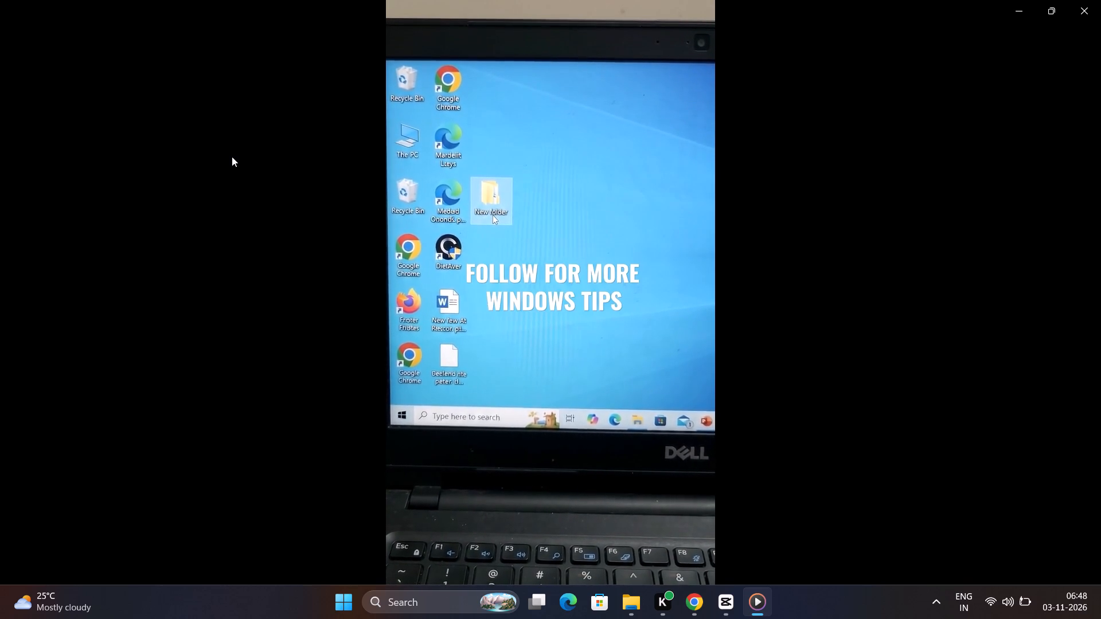
Review HHH_gwr_video_mvp, replaying and scrubbing the passage where the shot moves to the keyboard and the keys are pressed.
key(space)
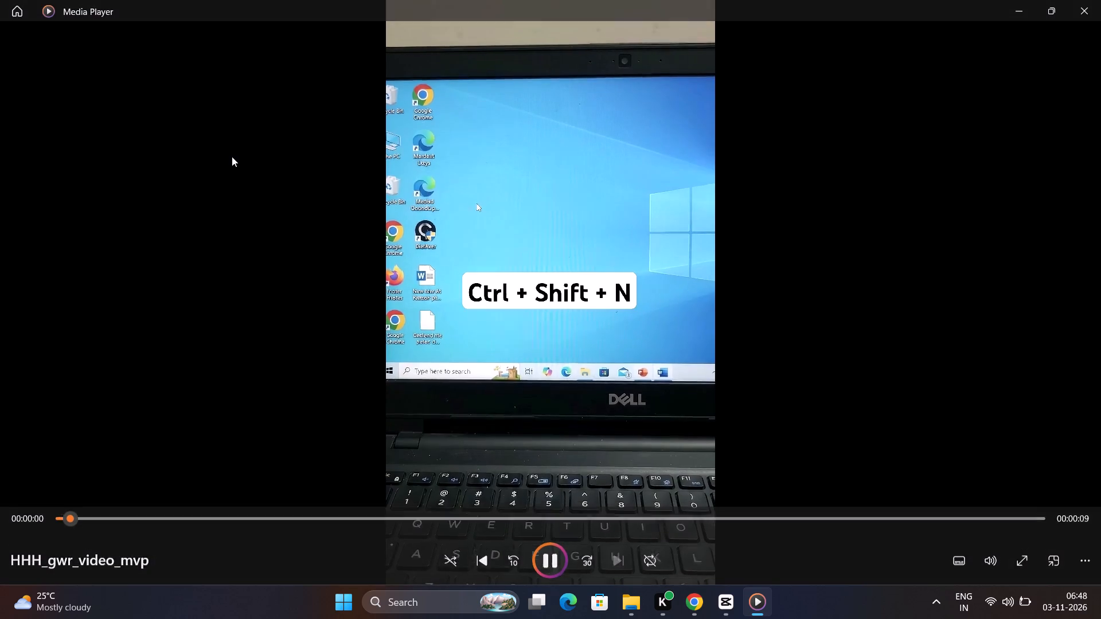
key(space)
key(space)
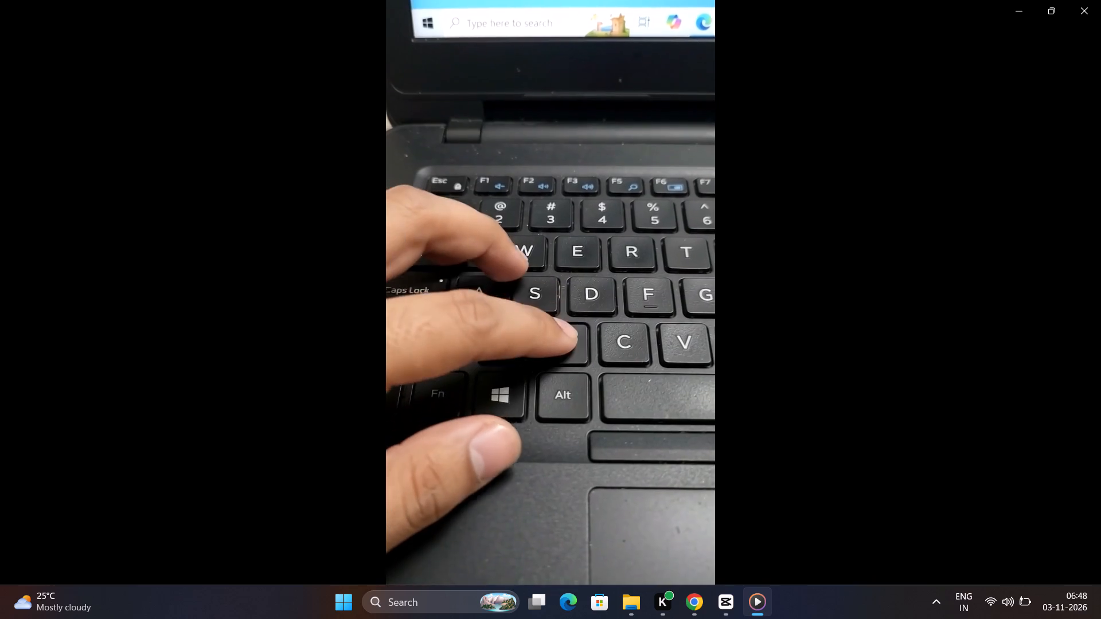
key(space)
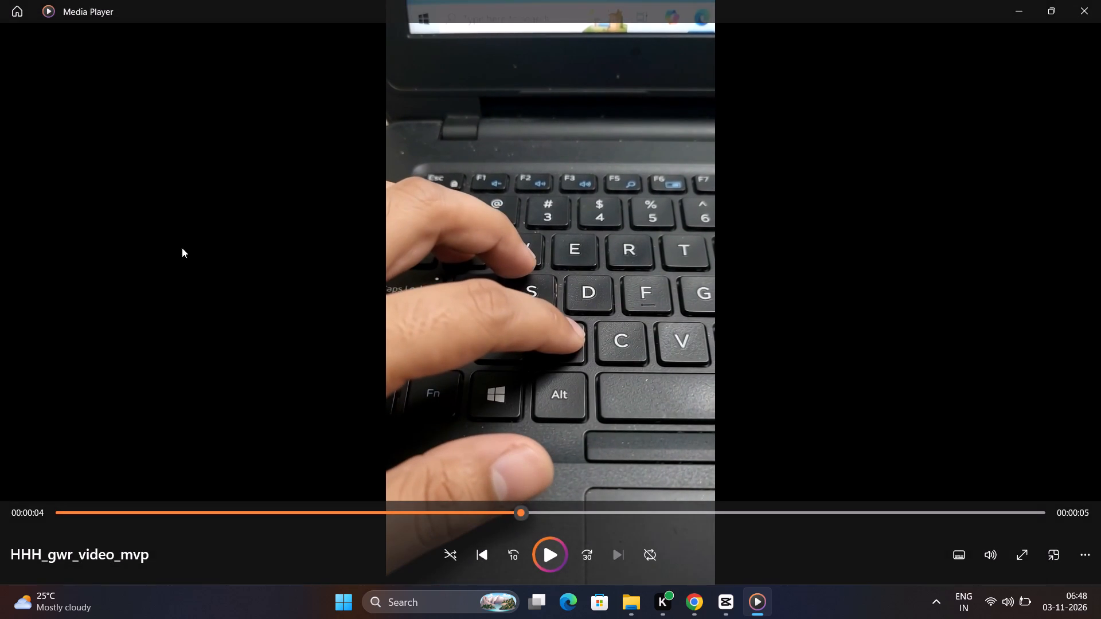
drag(514, 515, 452, 525)
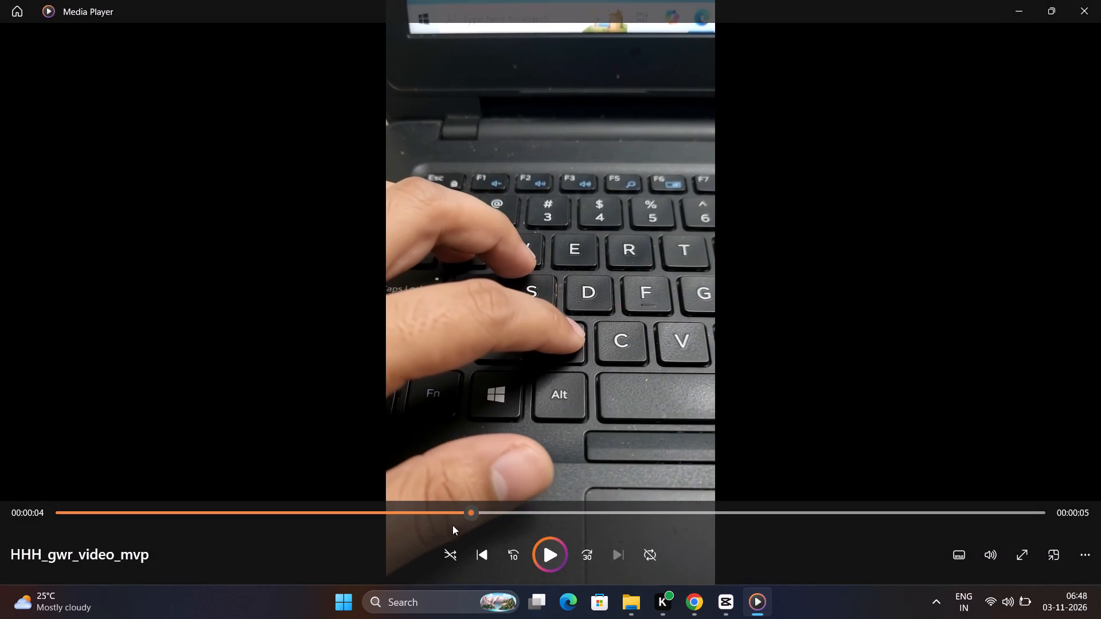
drag(452, 525, 273, 518)
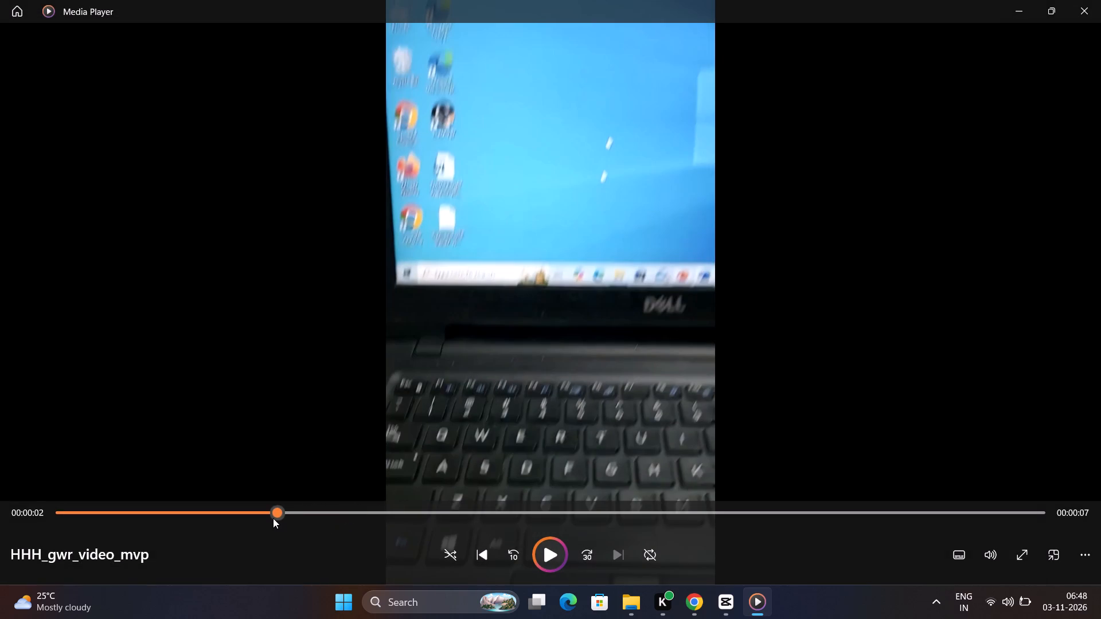
key(space)
key(space)
key(space)
key(space)
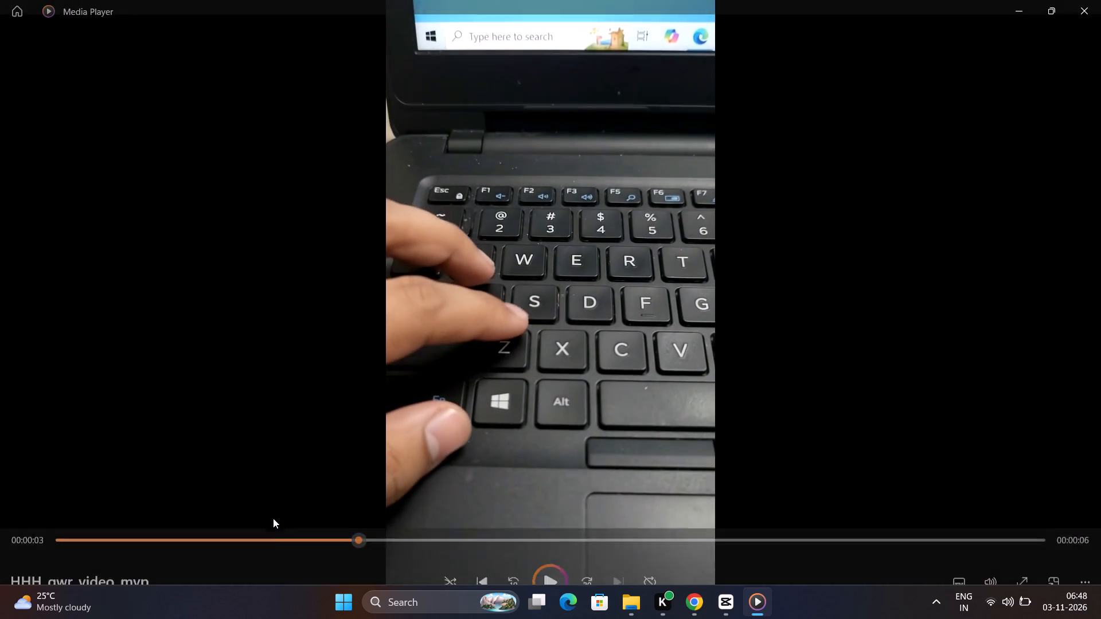
key(space)
key(space)
key(space)
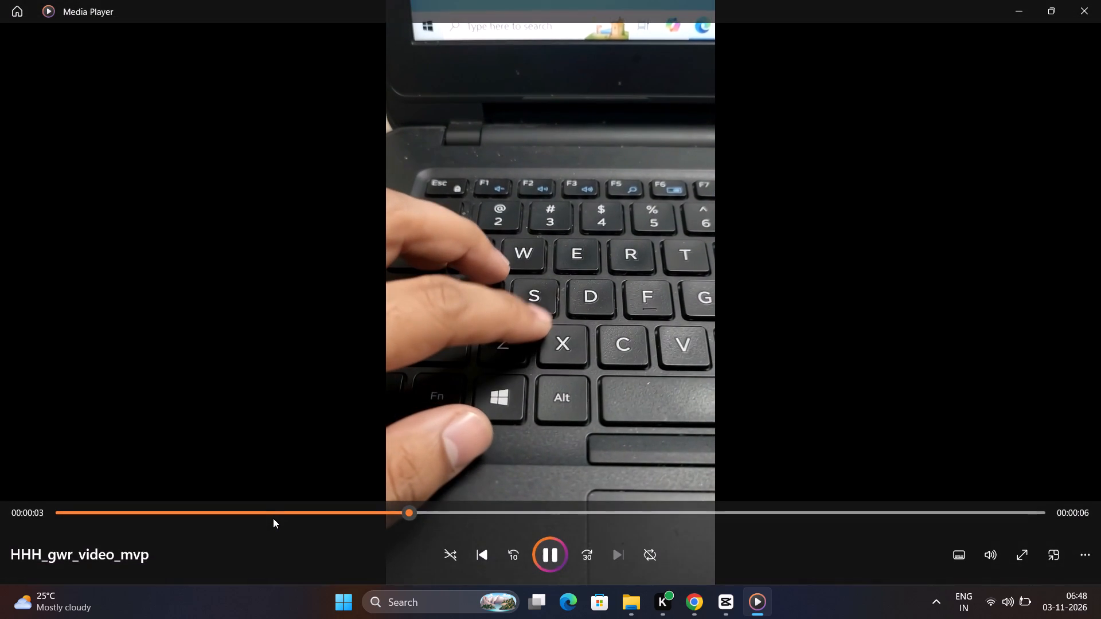
key(space)
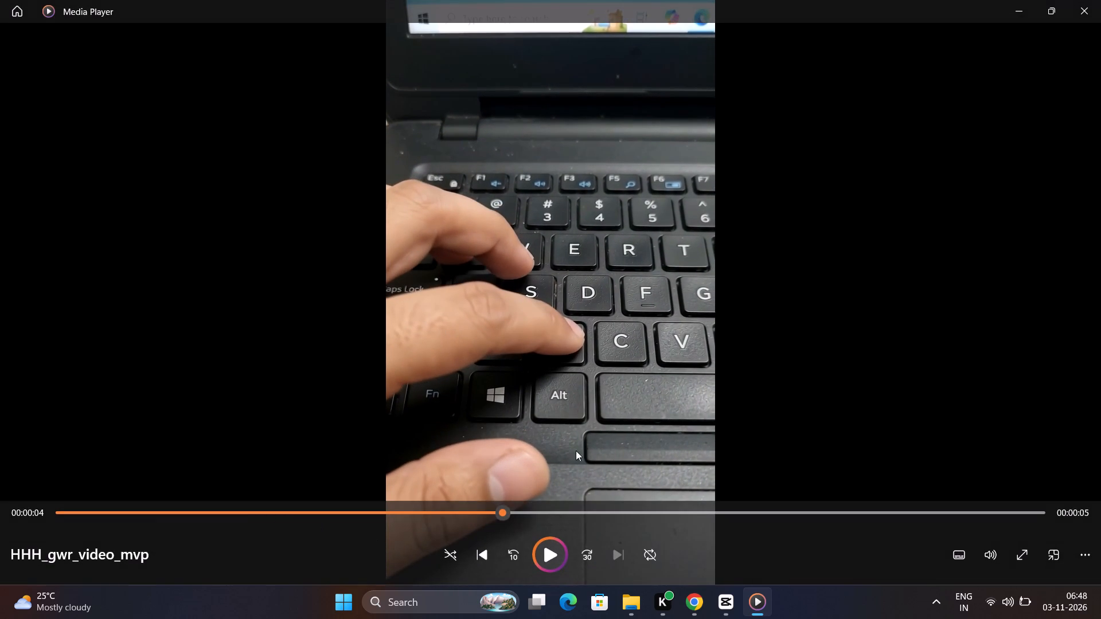
drag(498, 516, 370, 514)
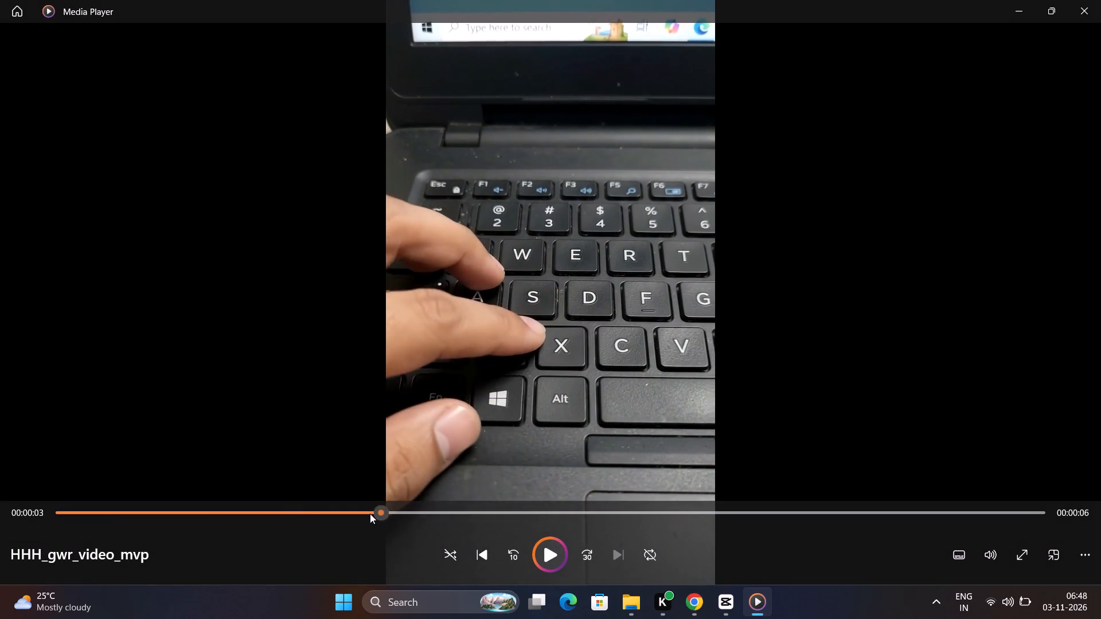
drag(370, 514, 258, 515)
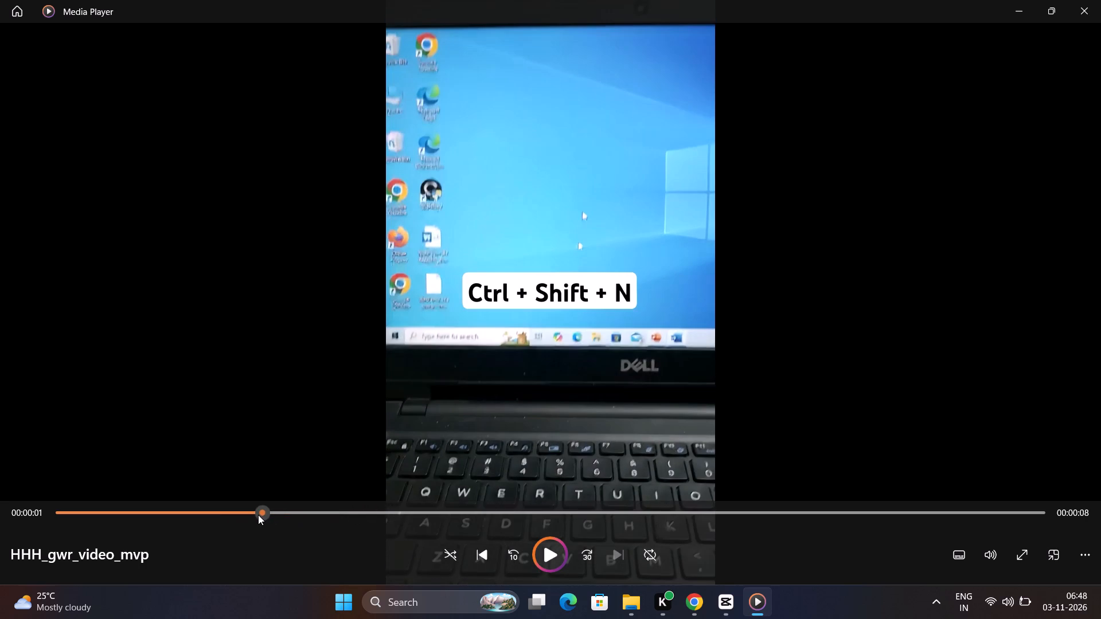
drag(258, 515, 273, 515)
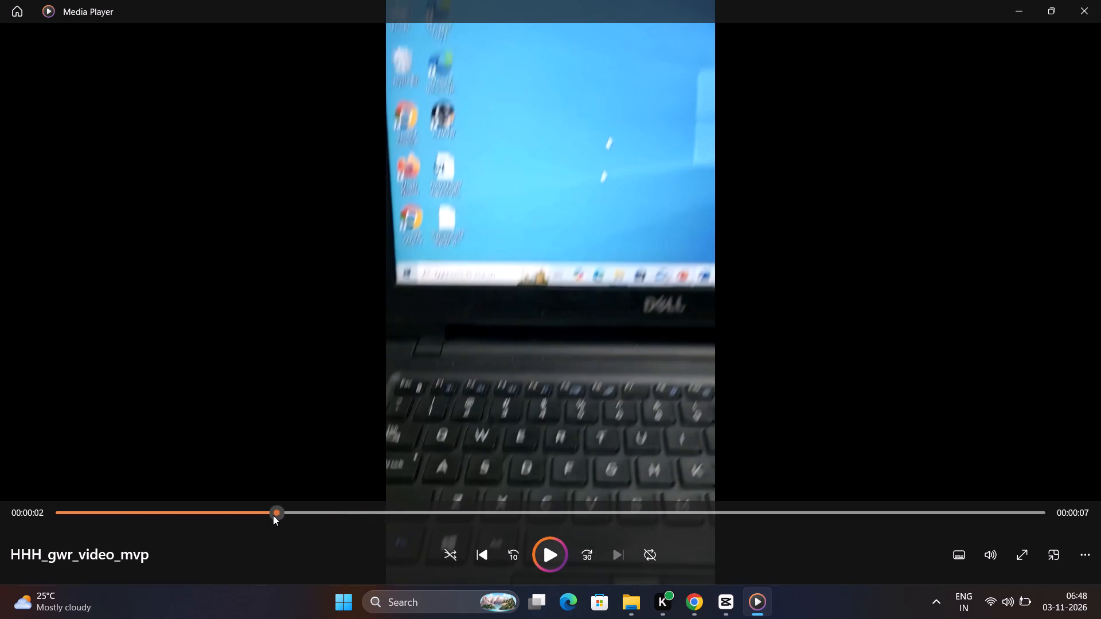
drag(273, 515, 285, 517)
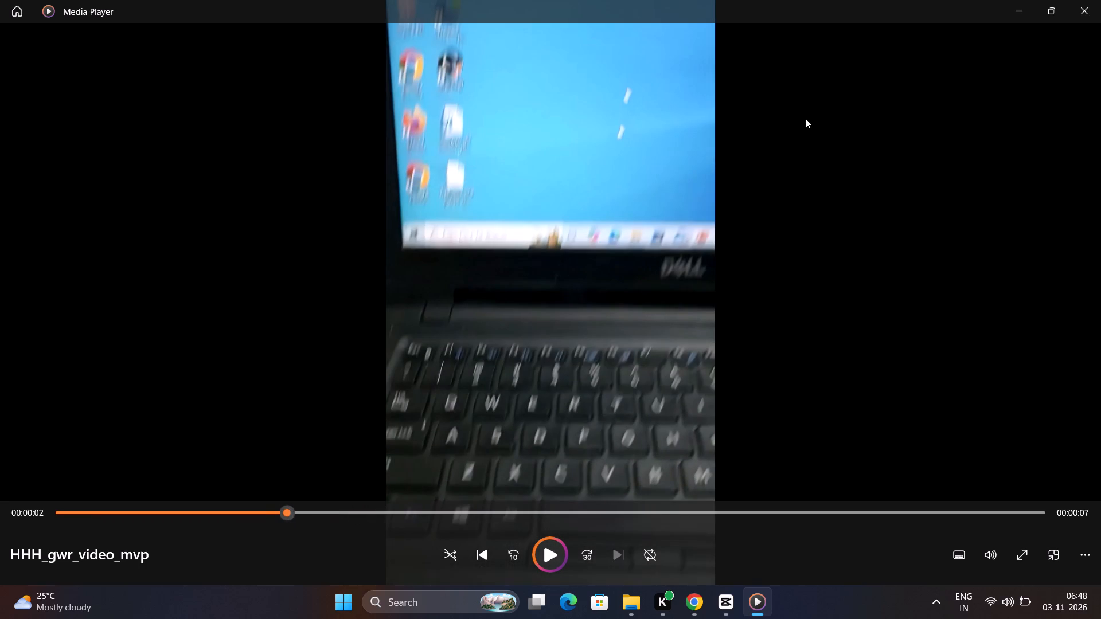
Switch to CapCut, close the finished export dialog, and dismiss the performance reminder.
click(733, 597)
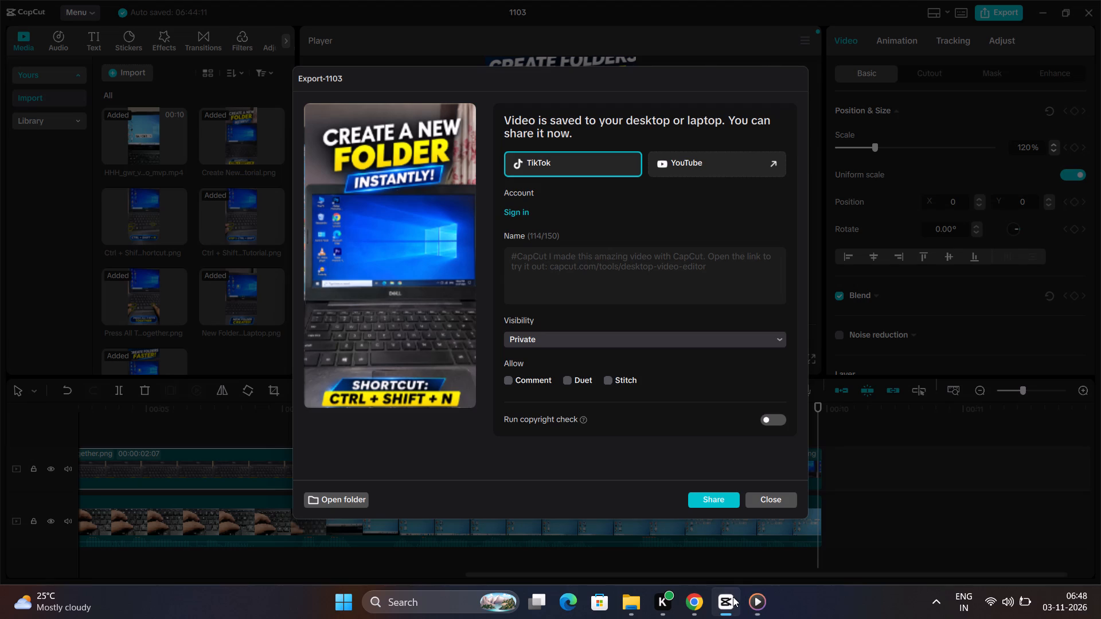
click(770, 495)
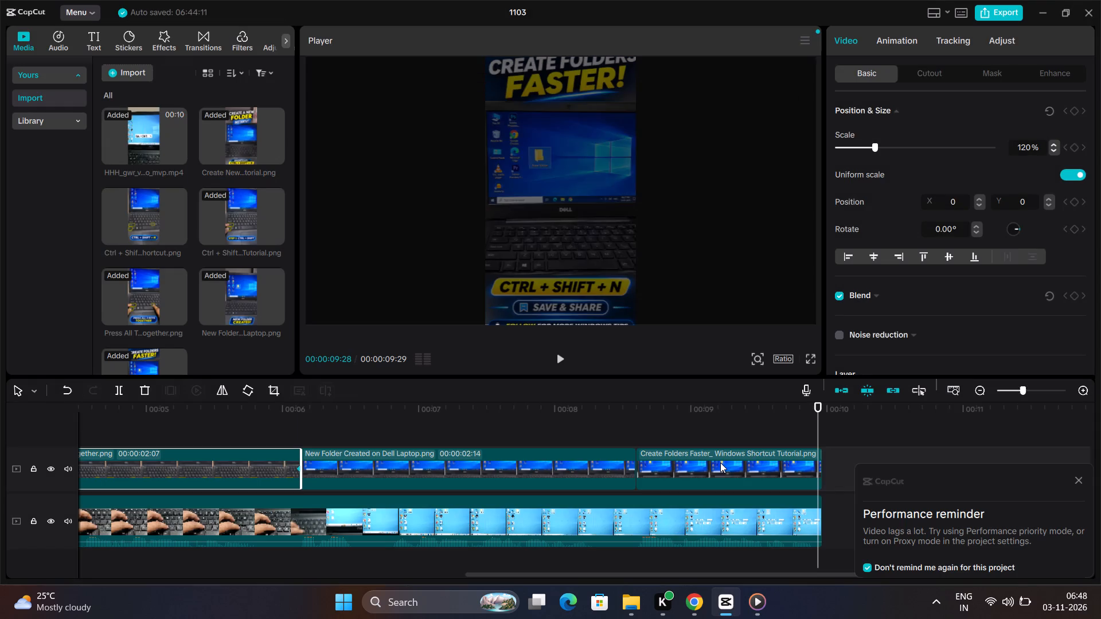
click(1076, 482)
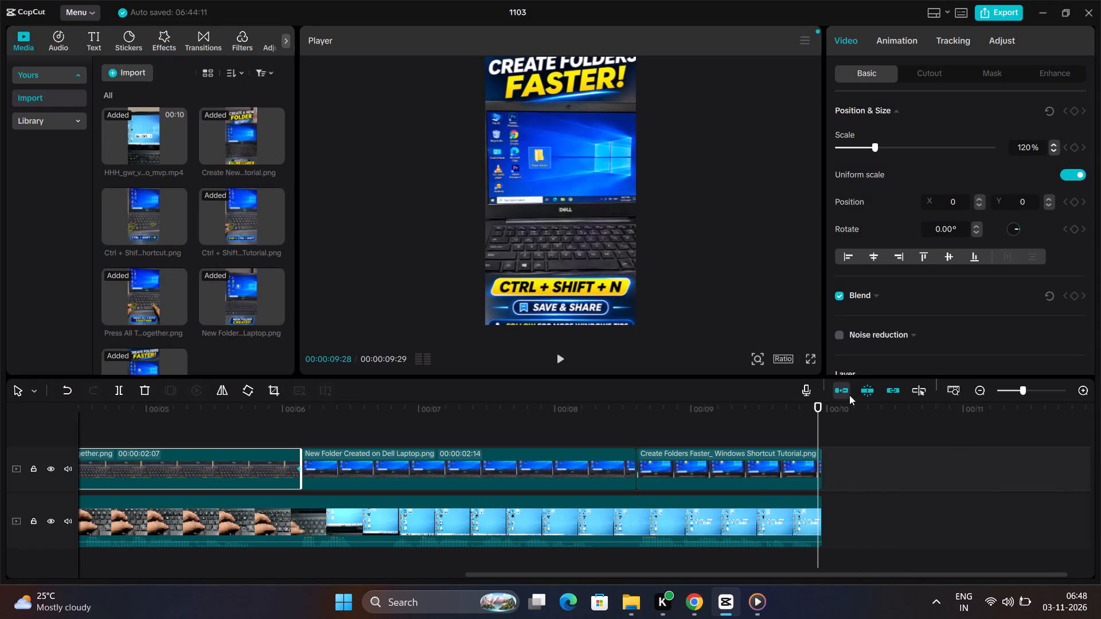
Preview project 1103 from the start and delete the Create New Folder Shortcut Tutorial.png clip from the upper timeline track.
drag(818, 410, 314, 471)
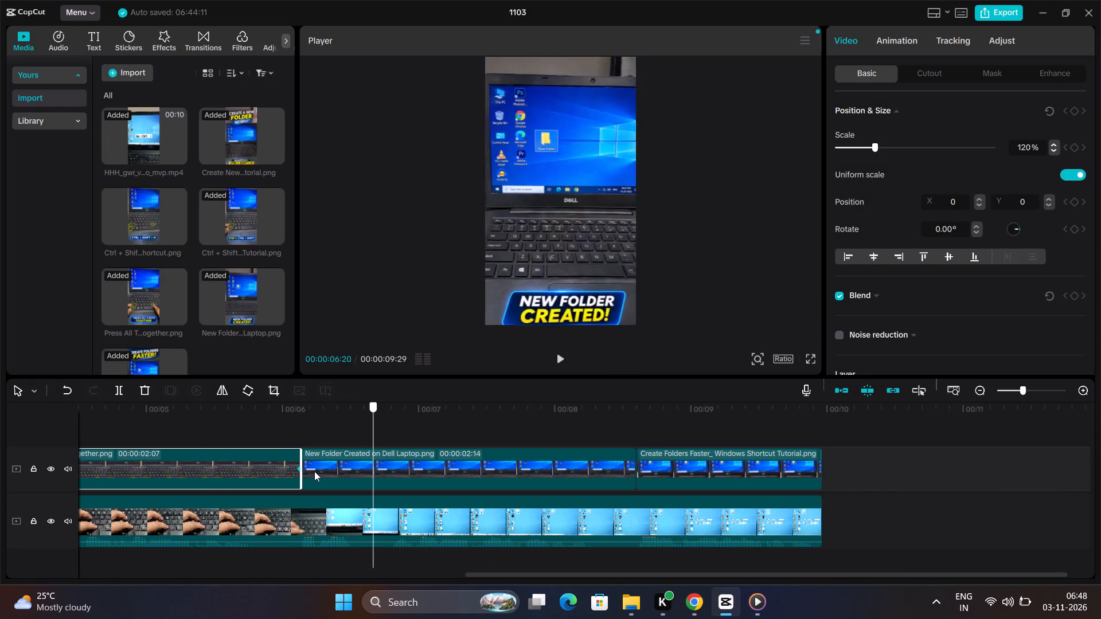
drag(314, 471, 84, 459)
key(space)
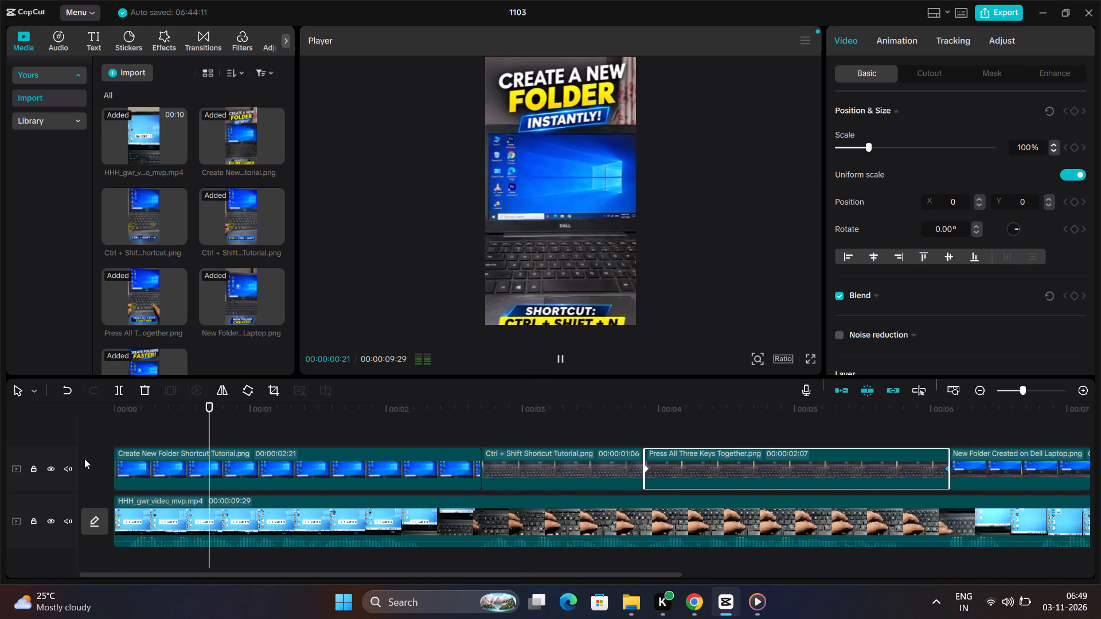
key(space)
key(space)
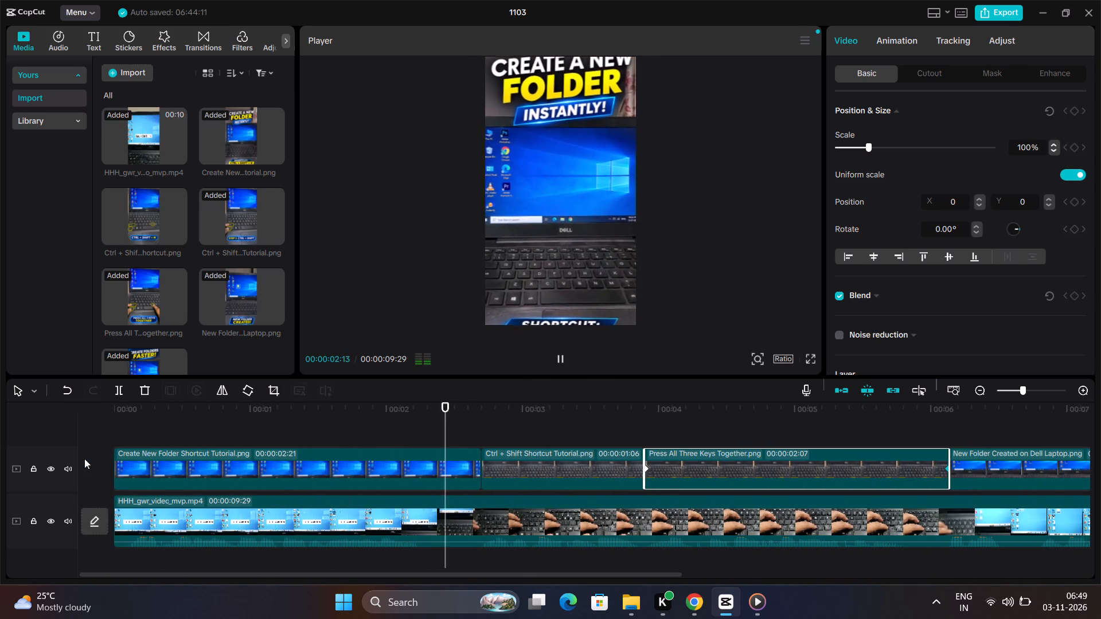
key(space)
click(177, 462)
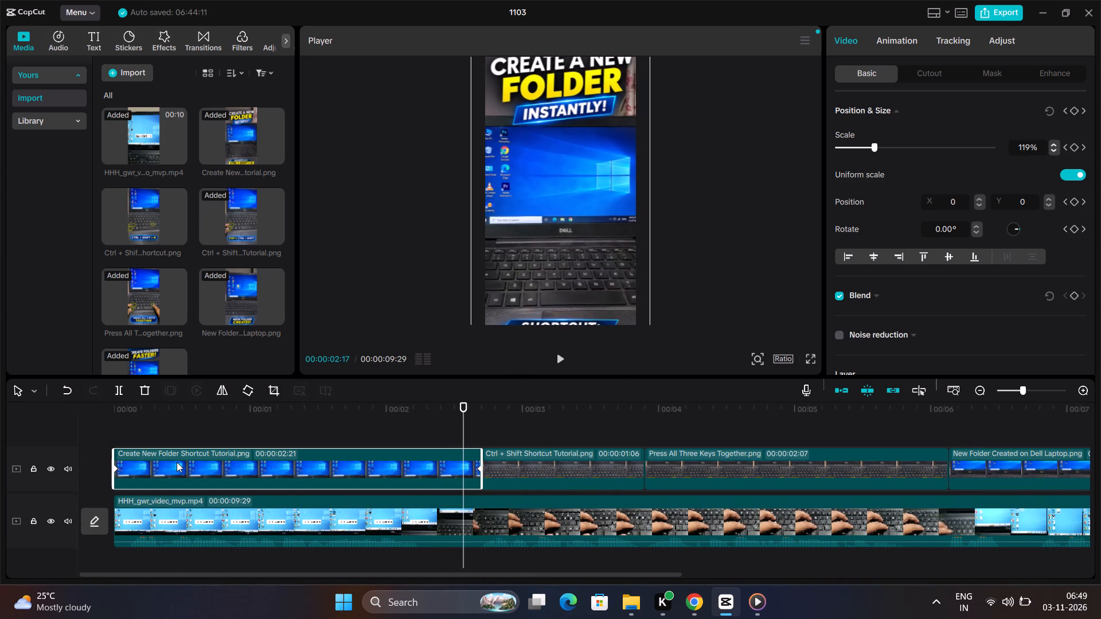
click(143, 392)
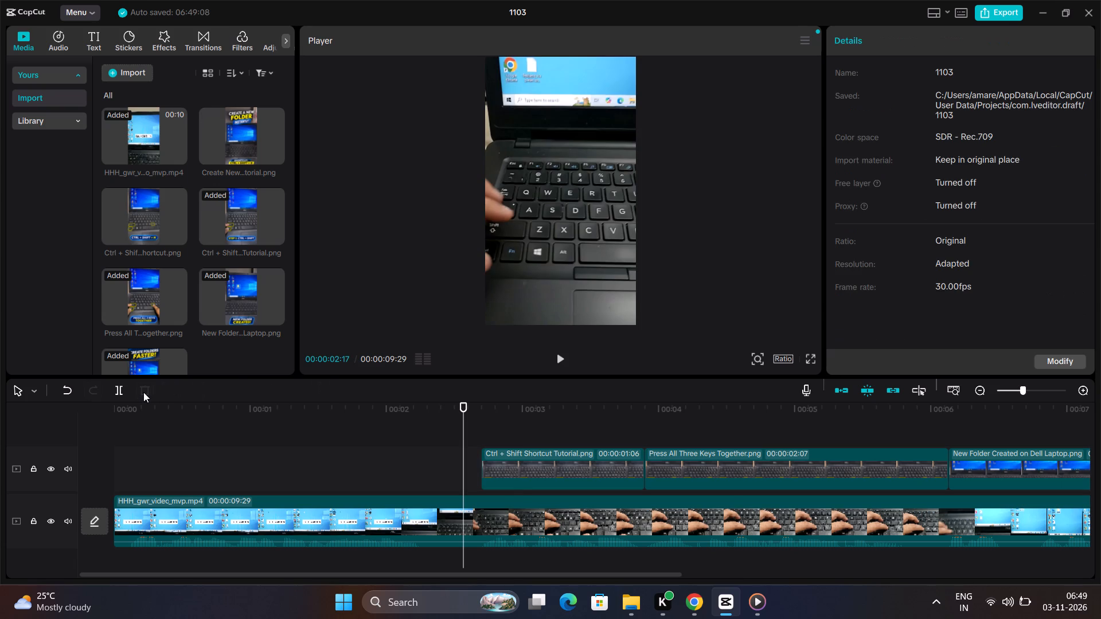
Play on through the key-press section and delete the Ctrl + Shift Shortcut Tutorial.png clip from the upper timeline track.
key(space)
key(space)
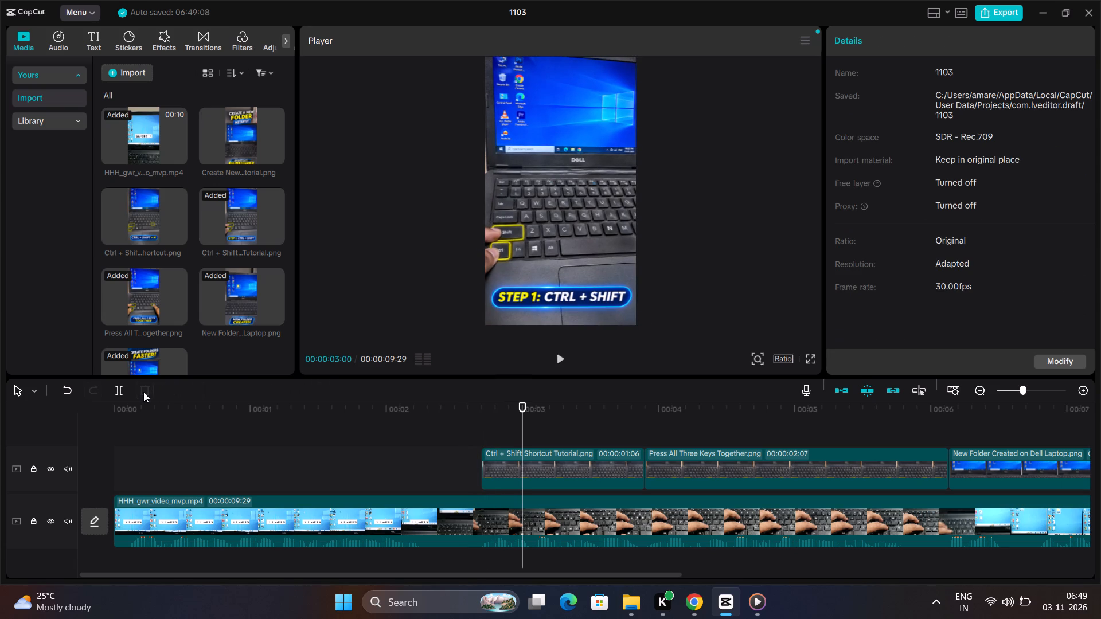
key(space)
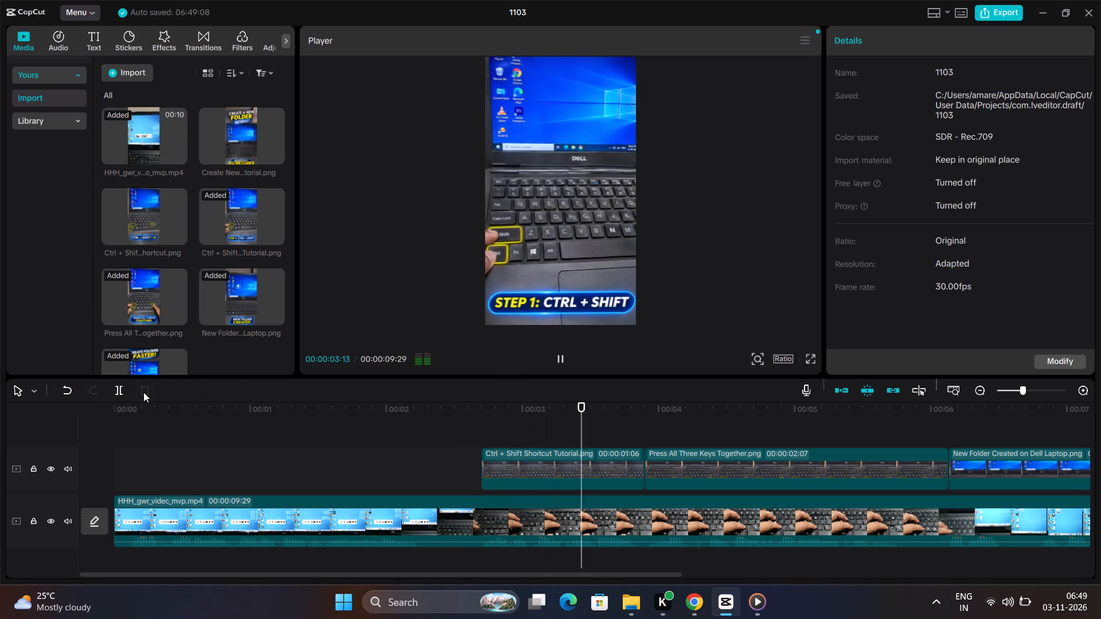
key(space)
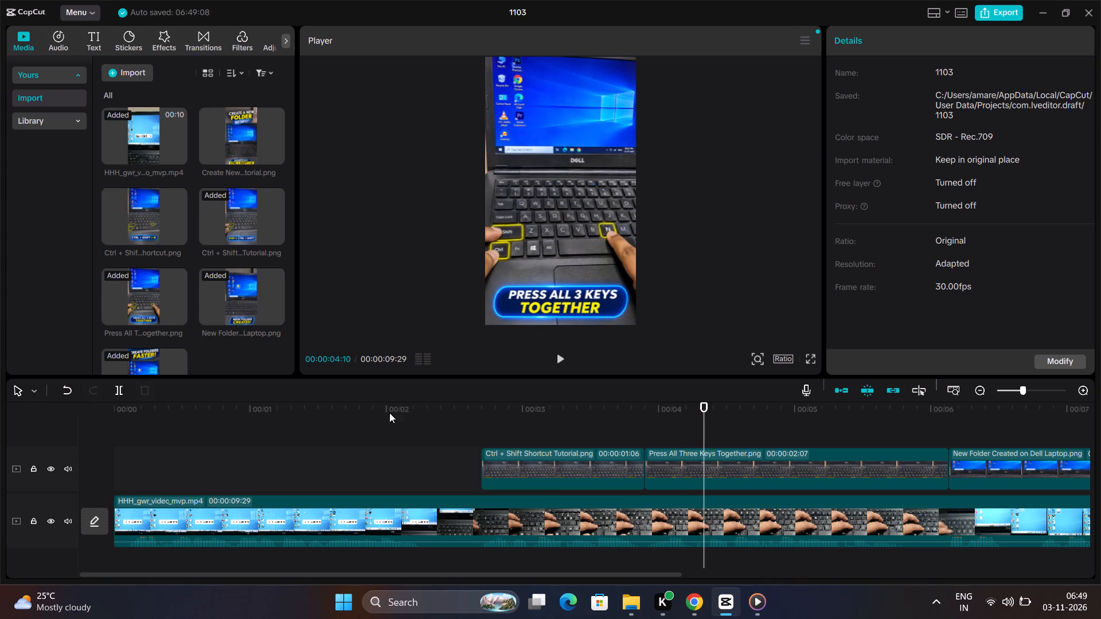
click(539, 470)
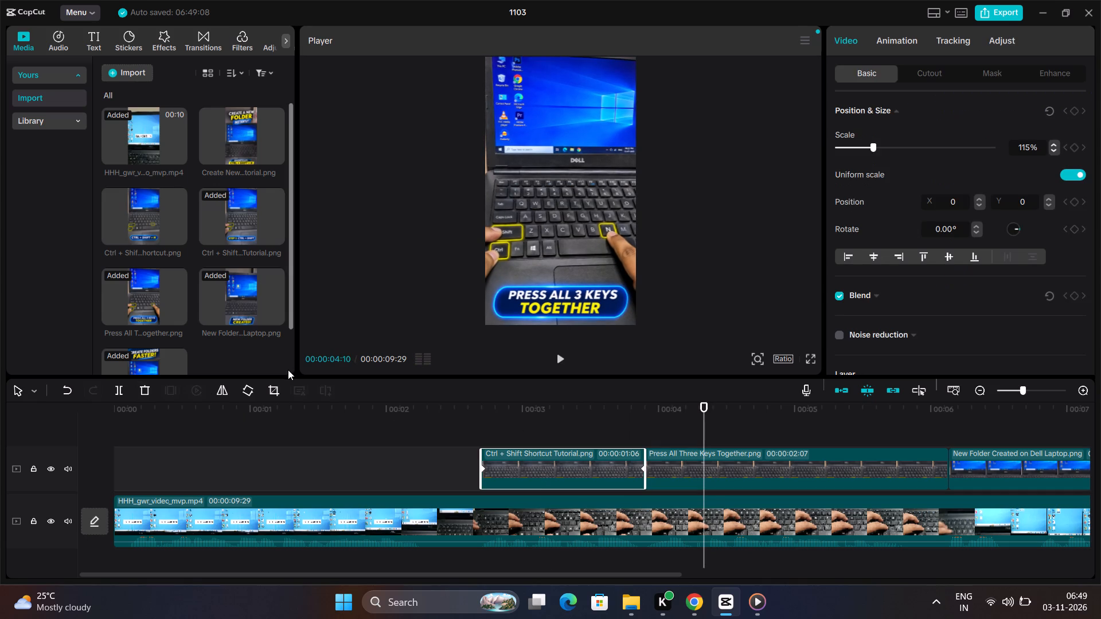
click(144, 388)
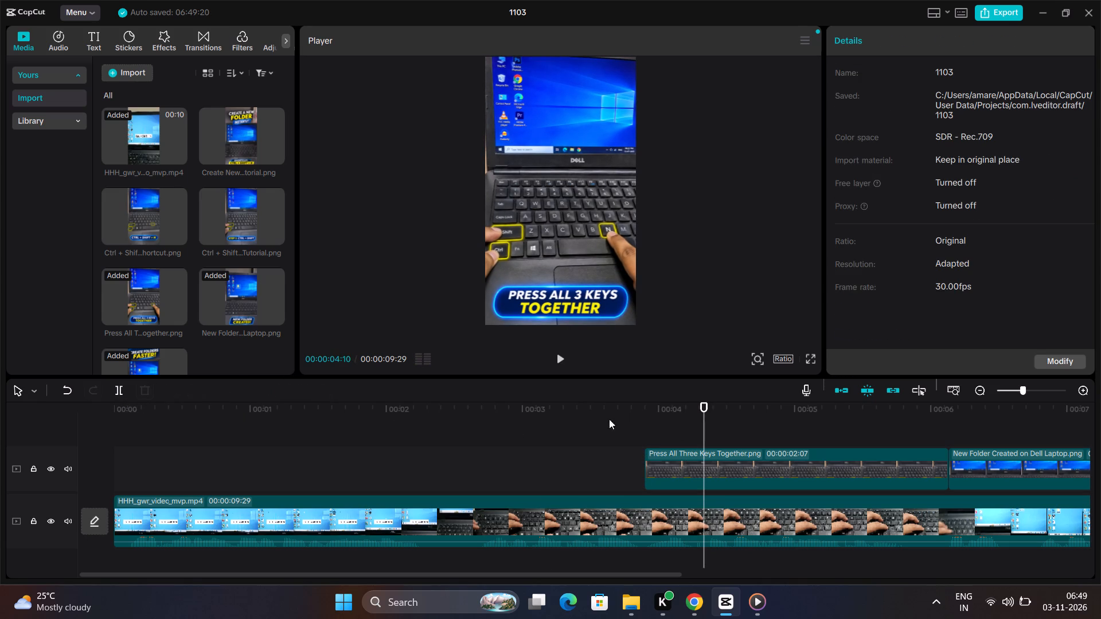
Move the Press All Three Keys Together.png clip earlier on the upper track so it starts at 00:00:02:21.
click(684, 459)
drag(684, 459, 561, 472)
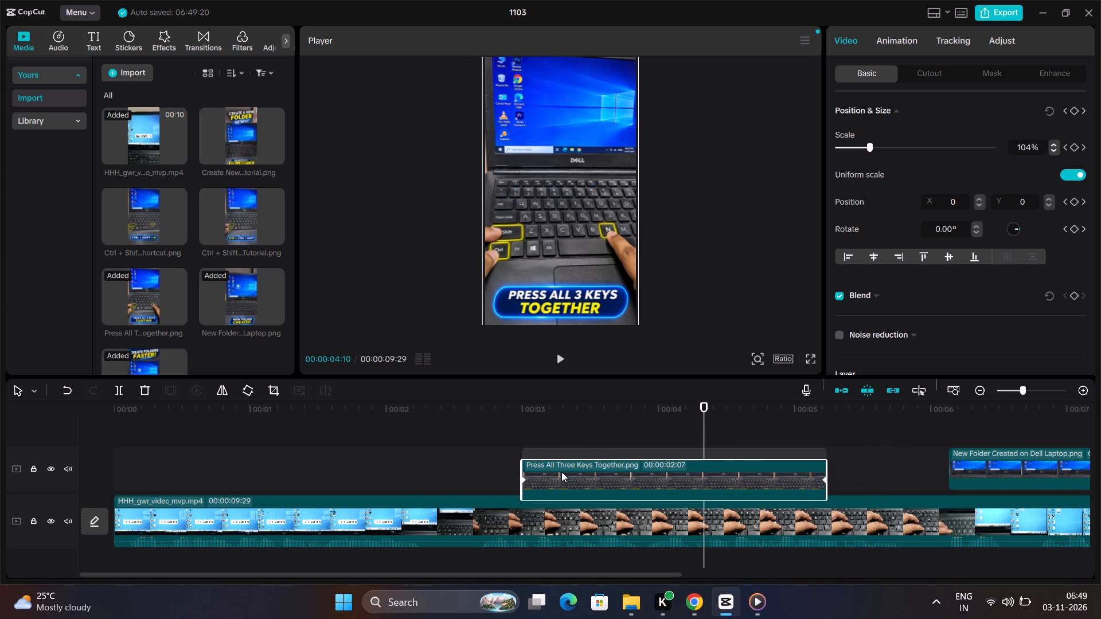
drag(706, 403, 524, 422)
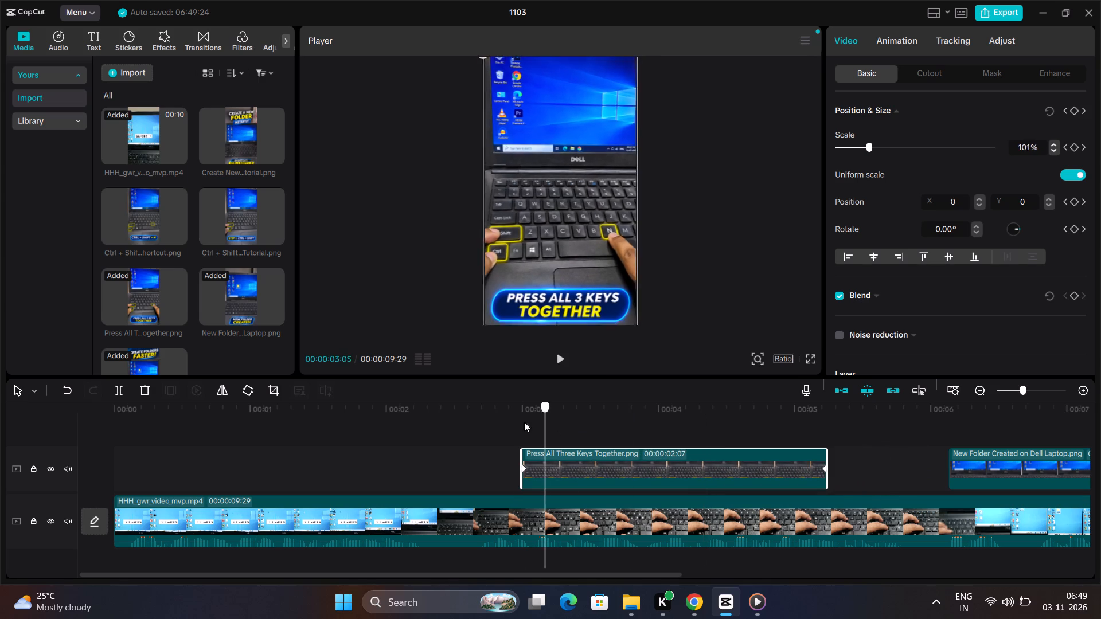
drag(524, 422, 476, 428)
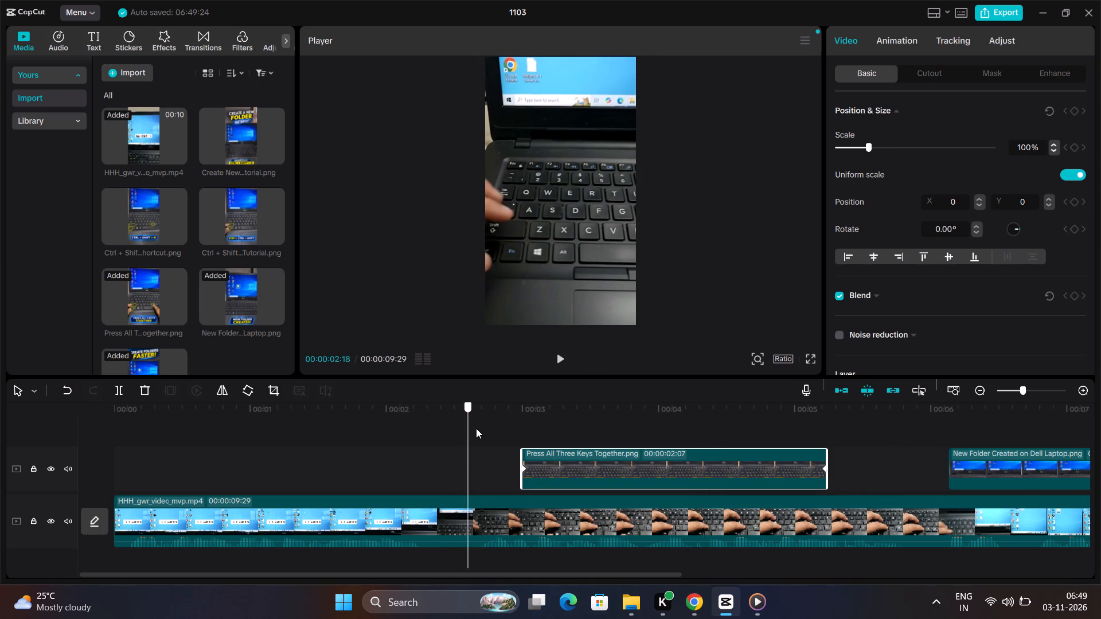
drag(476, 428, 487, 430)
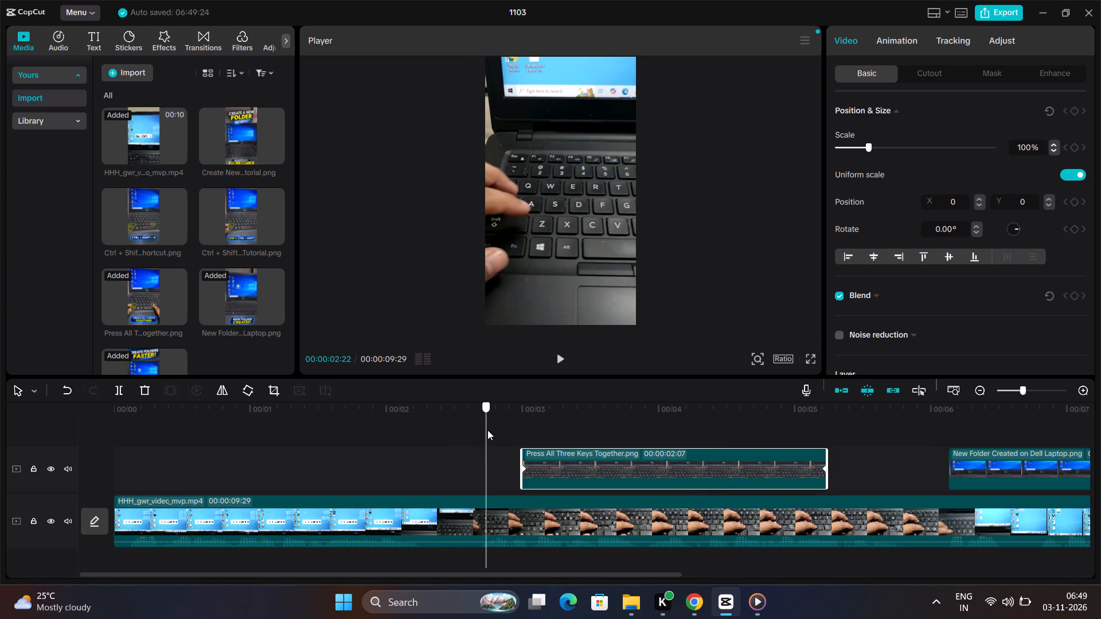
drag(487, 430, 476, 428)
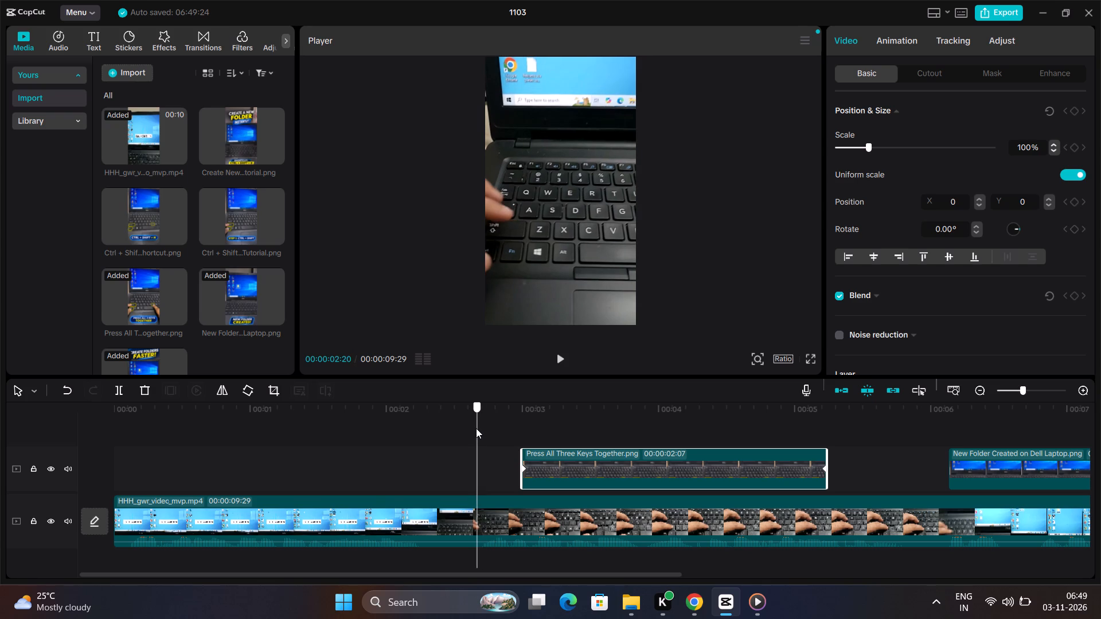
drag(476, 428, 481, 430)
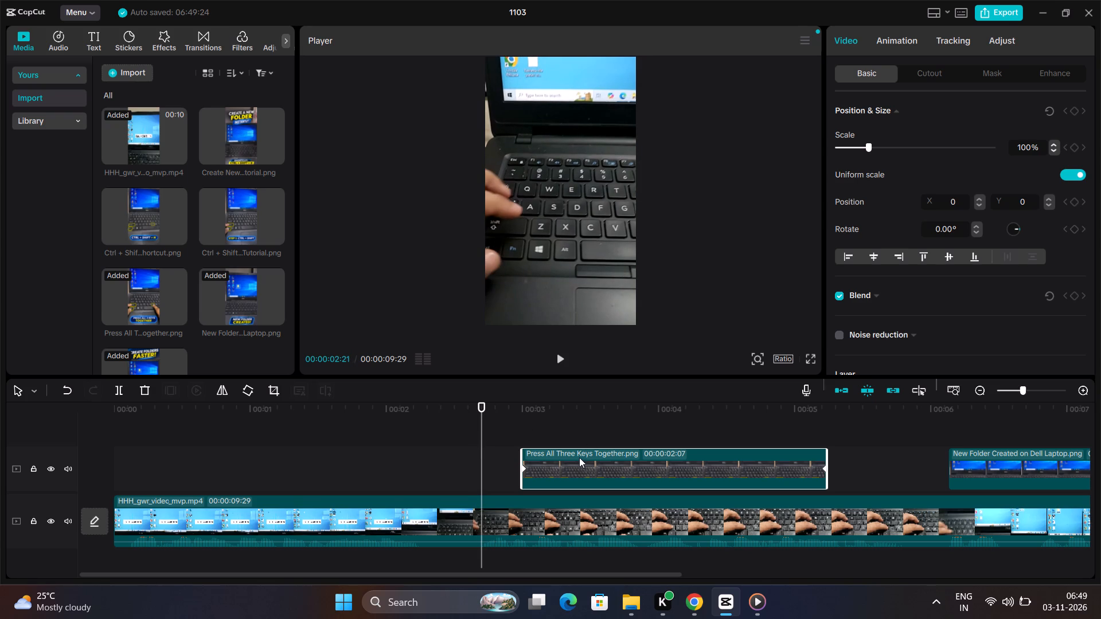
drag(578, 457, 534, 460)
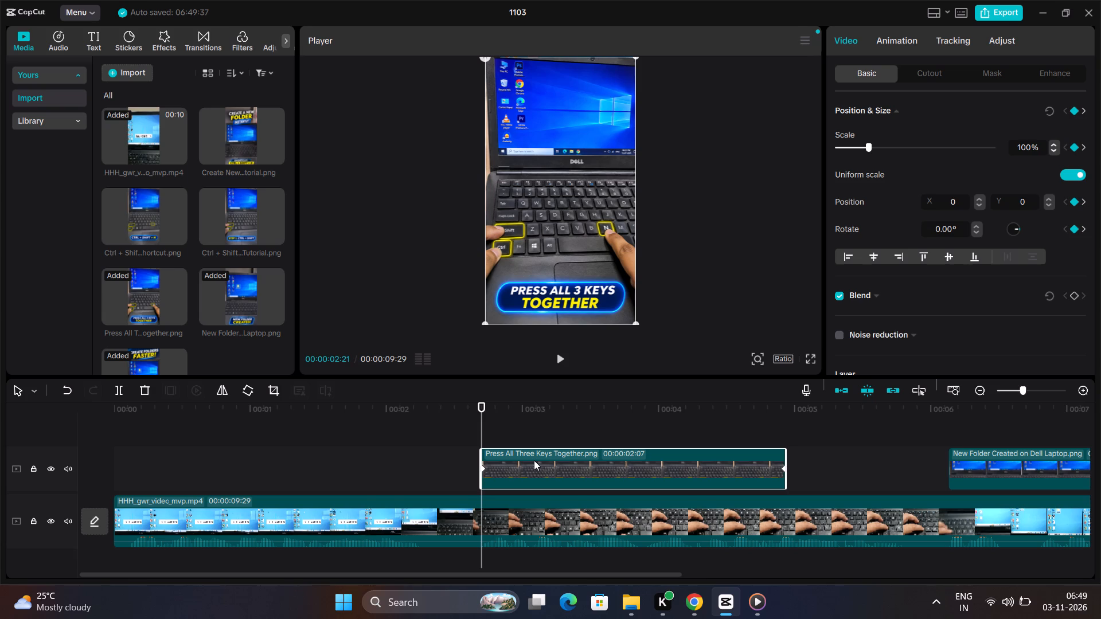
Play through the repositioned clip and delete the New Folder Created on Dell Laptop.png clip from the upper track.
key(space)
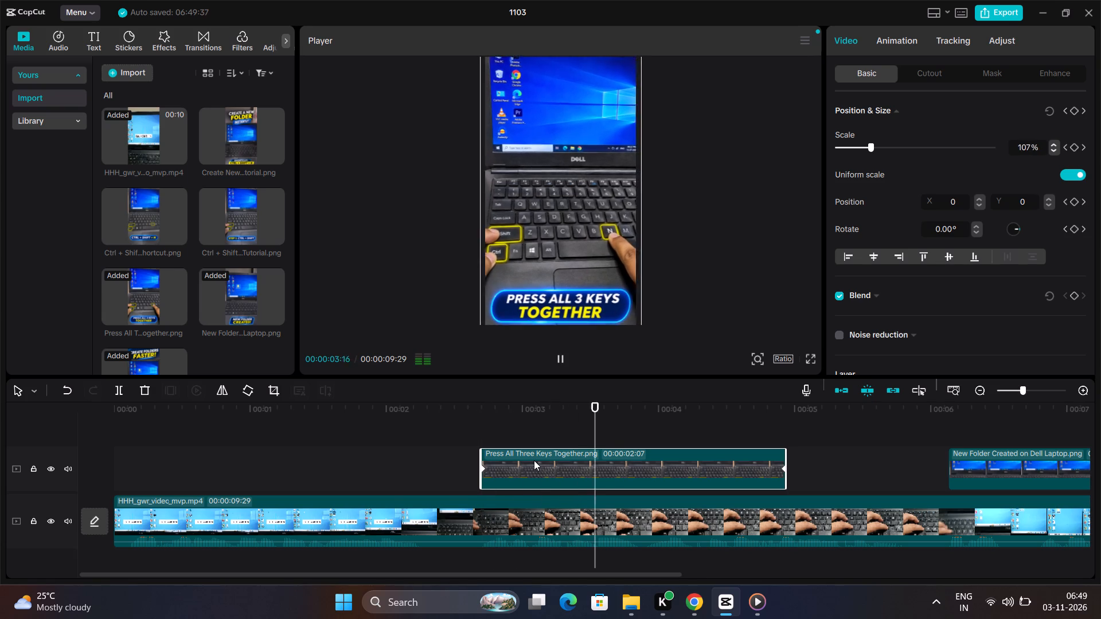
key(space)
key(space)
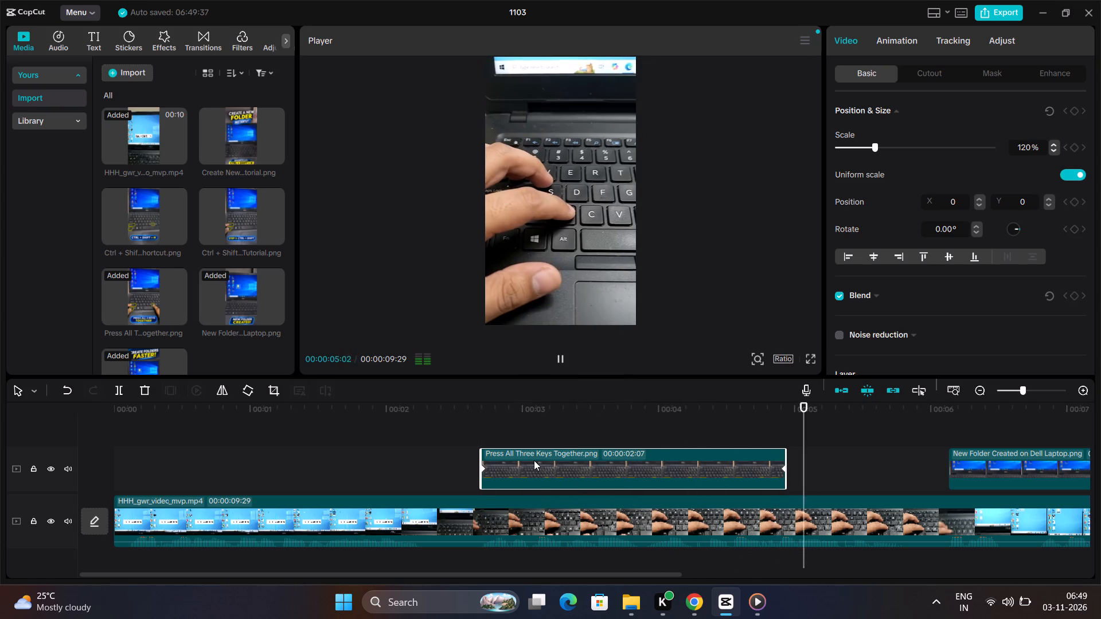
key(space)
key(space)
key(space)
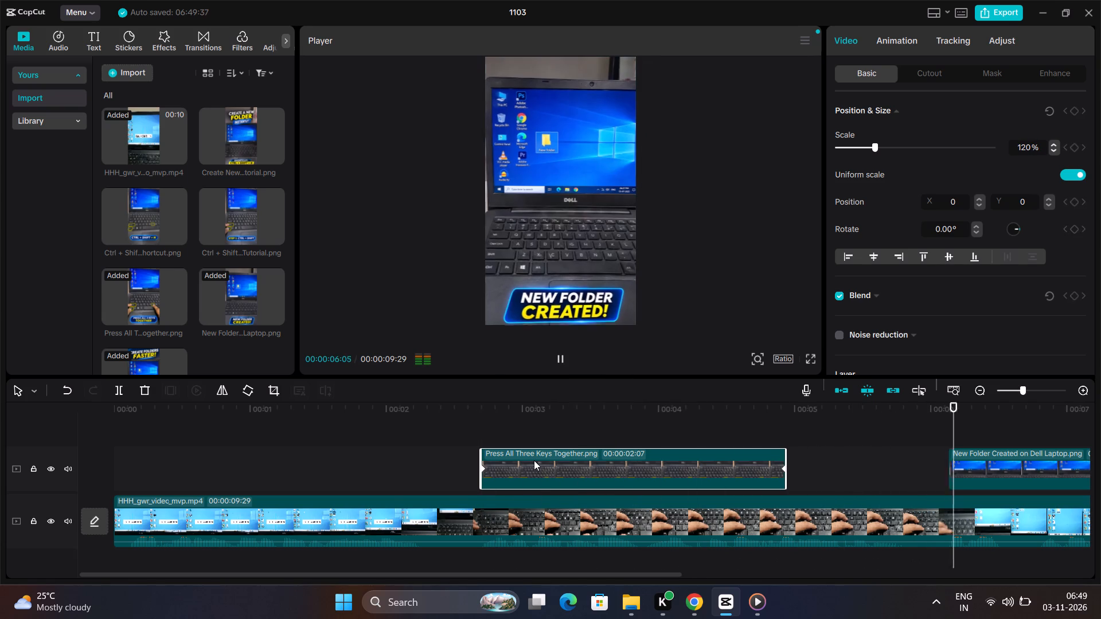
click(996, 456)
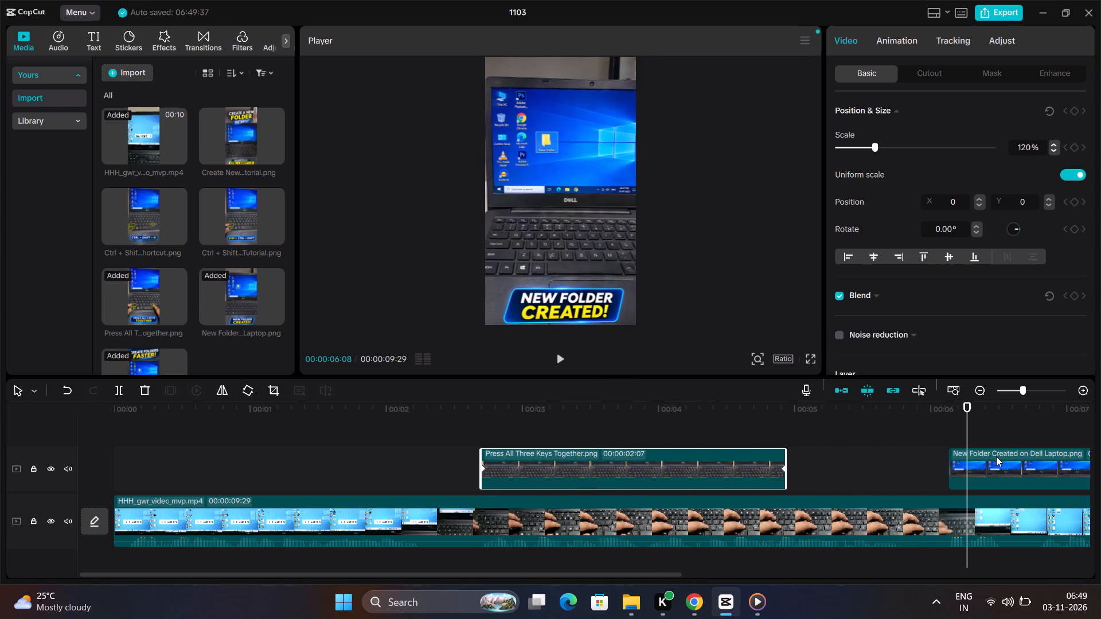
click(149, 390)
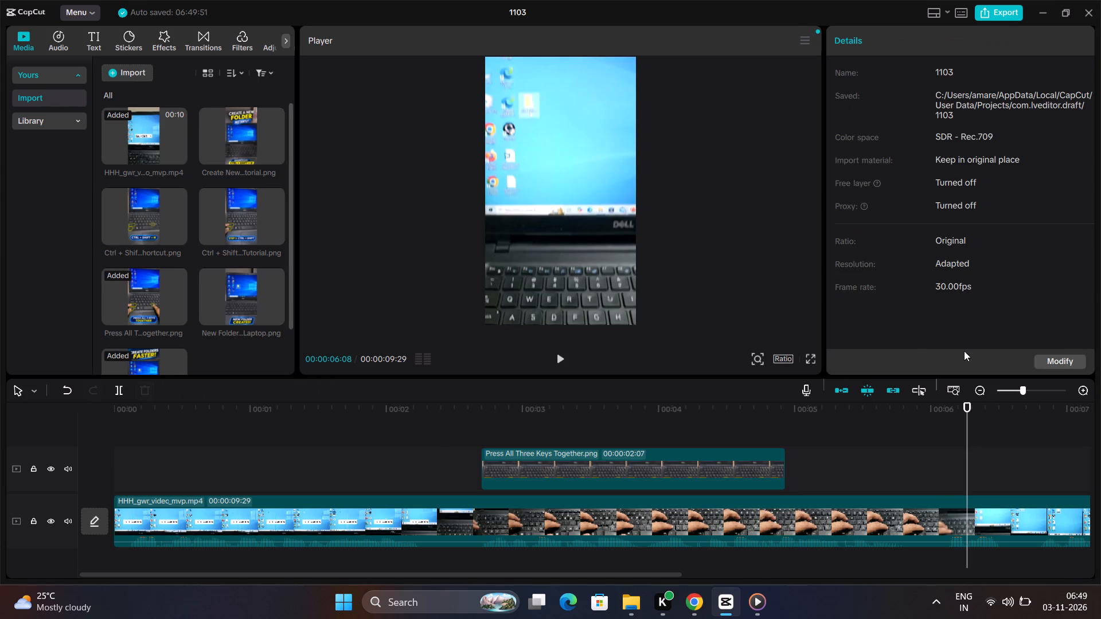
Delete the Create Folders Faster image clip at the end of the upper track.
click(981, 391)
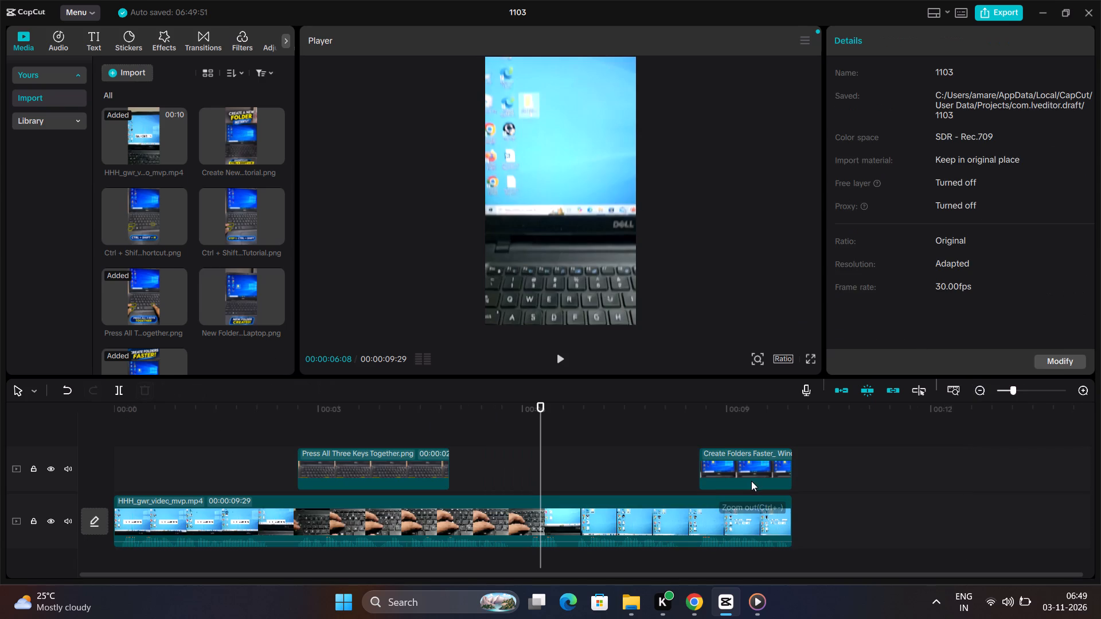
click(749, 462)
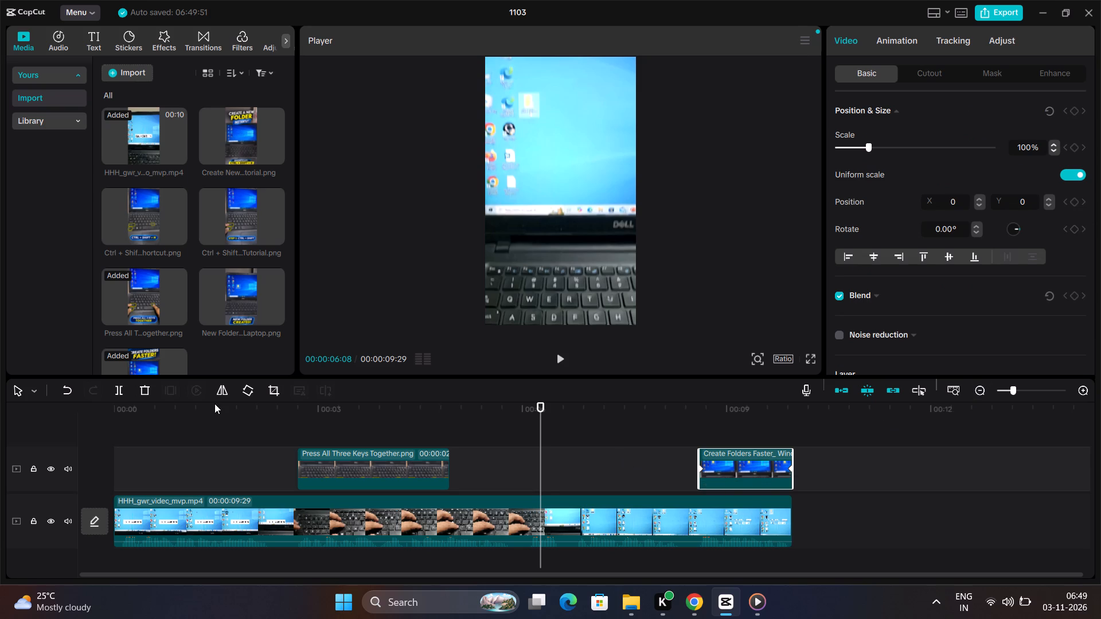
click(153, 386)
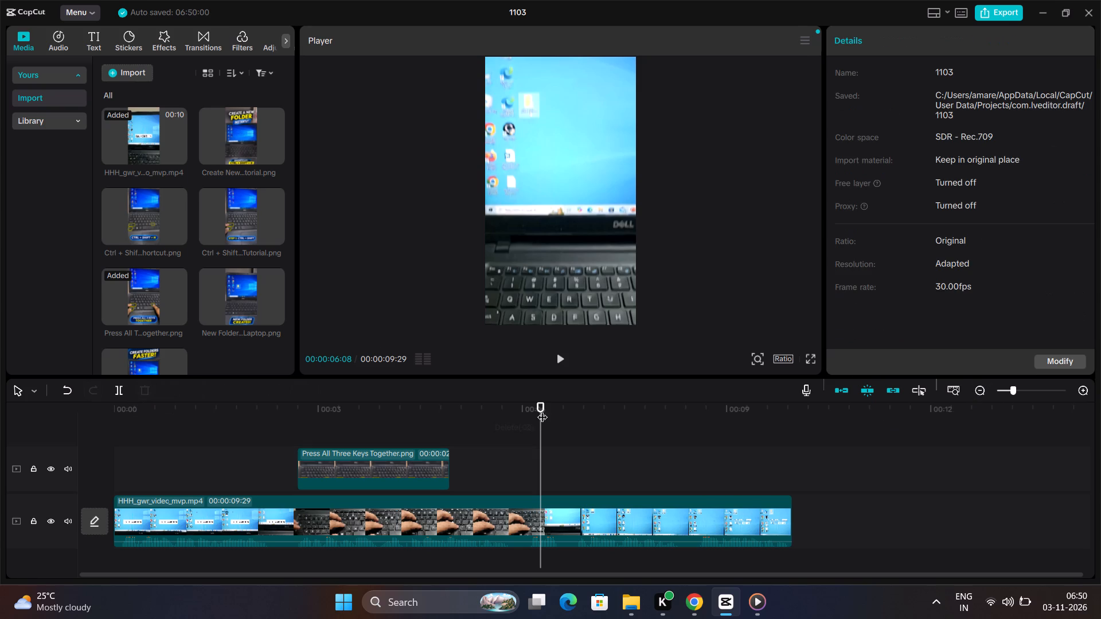
Play the section from just before the Press All Three Keys Together.png clip to where the shot returns to the laptop screen.
drag(542, 406, 359, 427)
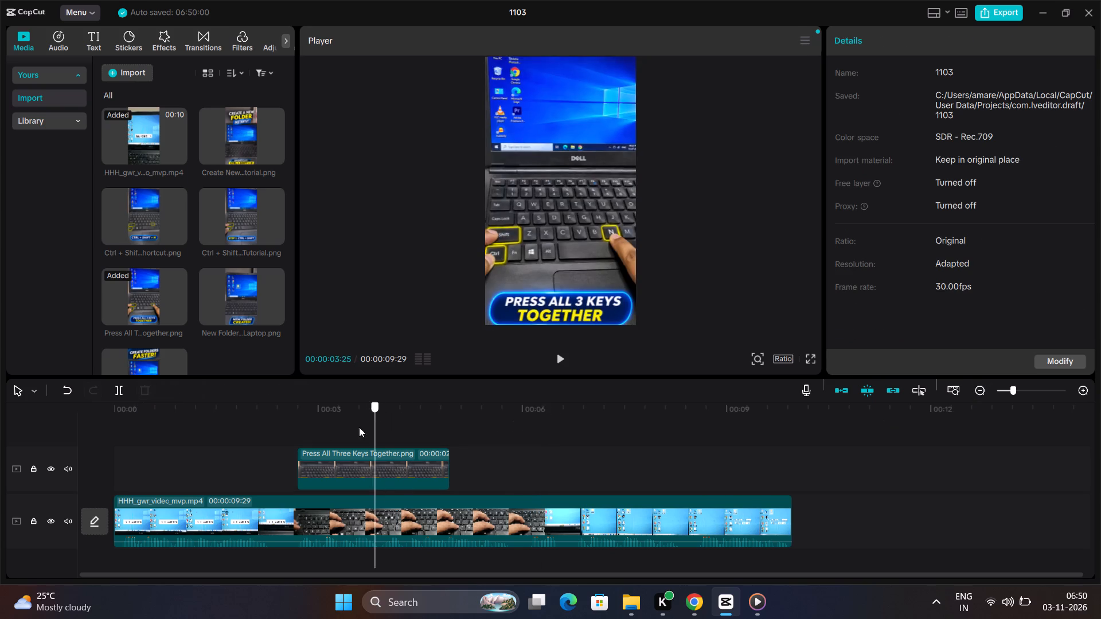
drag(359, 427, 293, 422)
key(space)
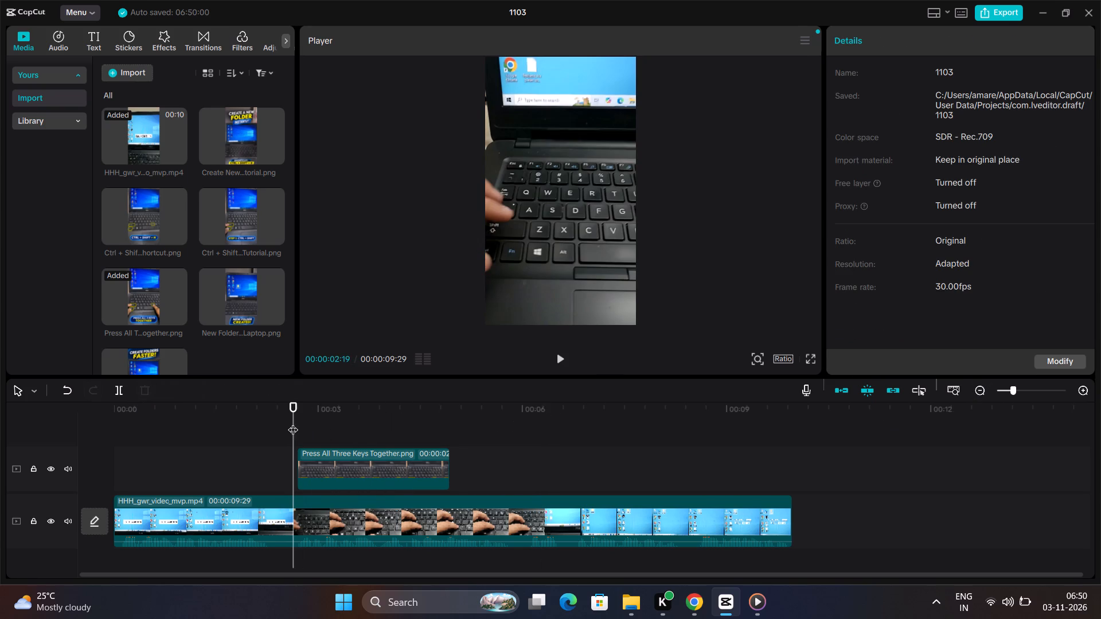
key(space)
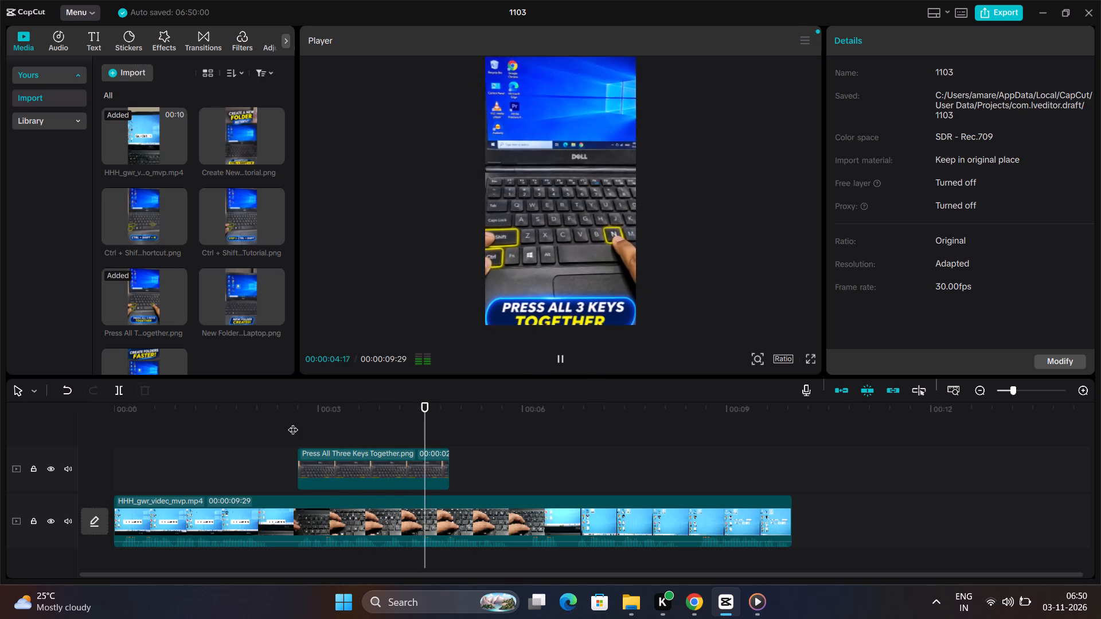
key(space)
key(space)
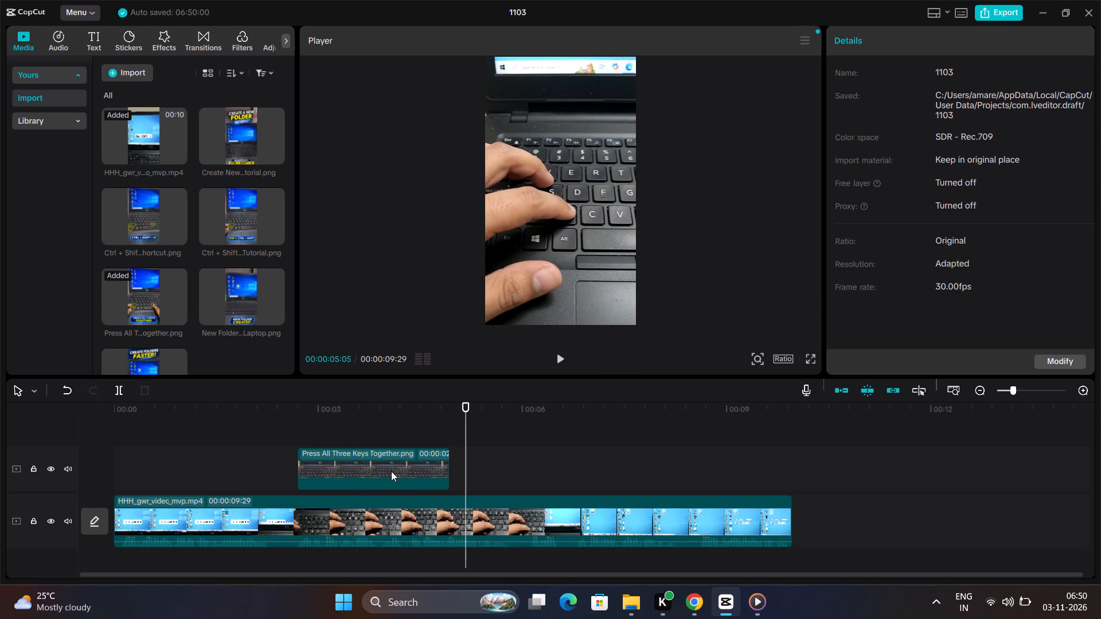
key(space)
key(space)
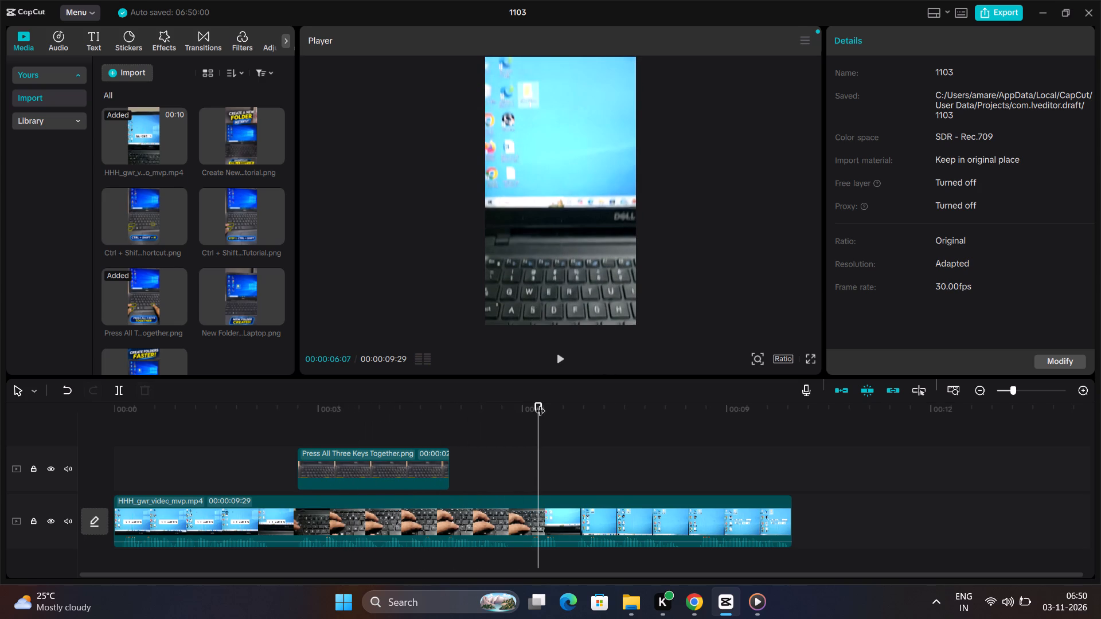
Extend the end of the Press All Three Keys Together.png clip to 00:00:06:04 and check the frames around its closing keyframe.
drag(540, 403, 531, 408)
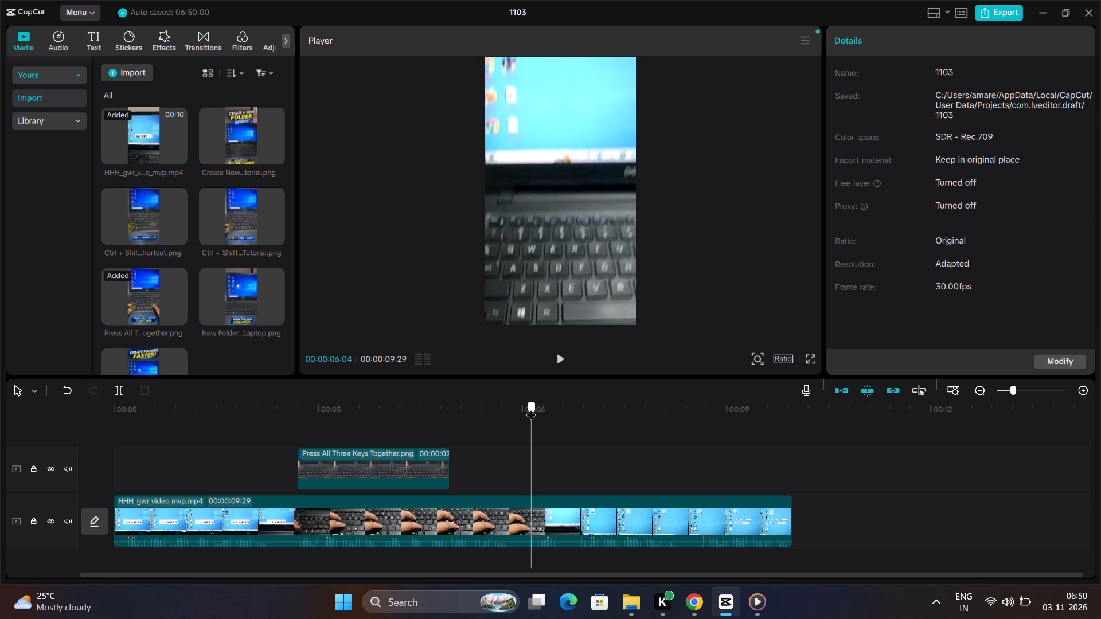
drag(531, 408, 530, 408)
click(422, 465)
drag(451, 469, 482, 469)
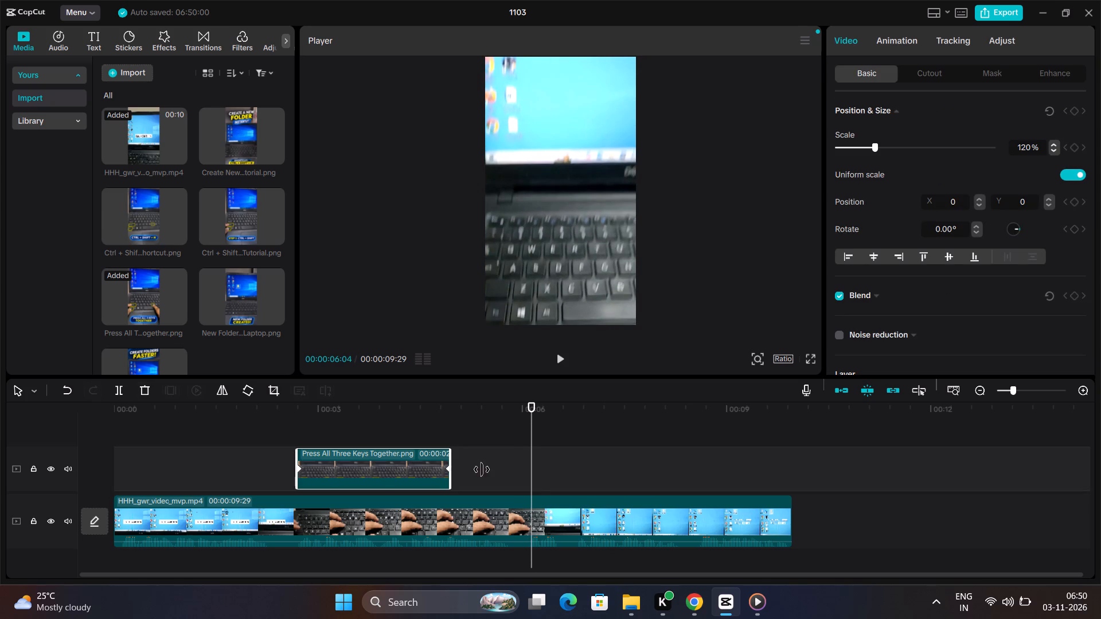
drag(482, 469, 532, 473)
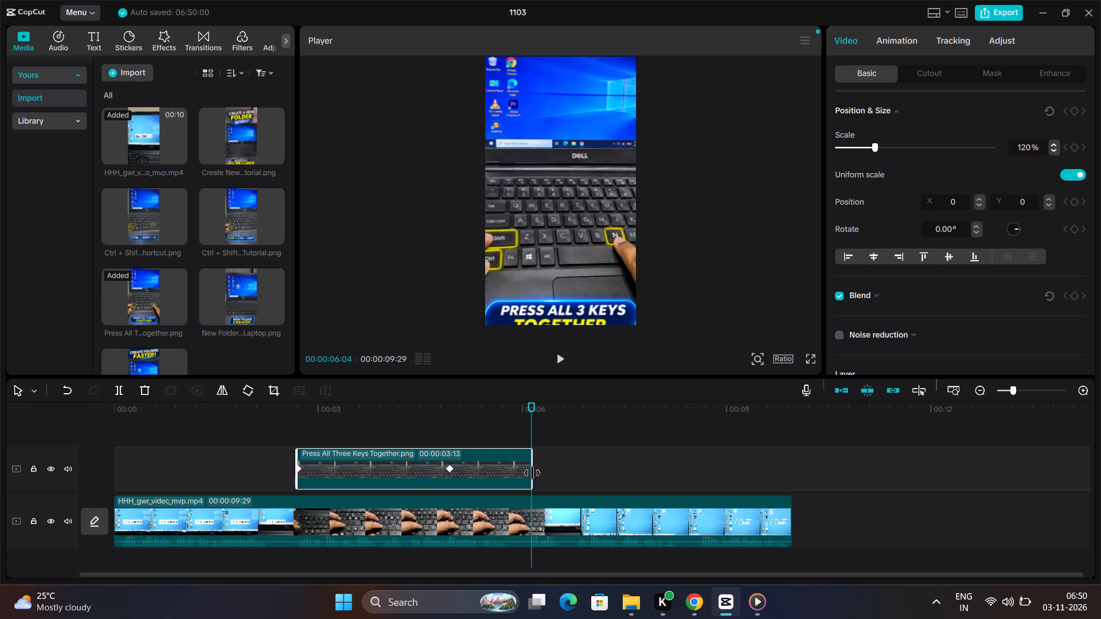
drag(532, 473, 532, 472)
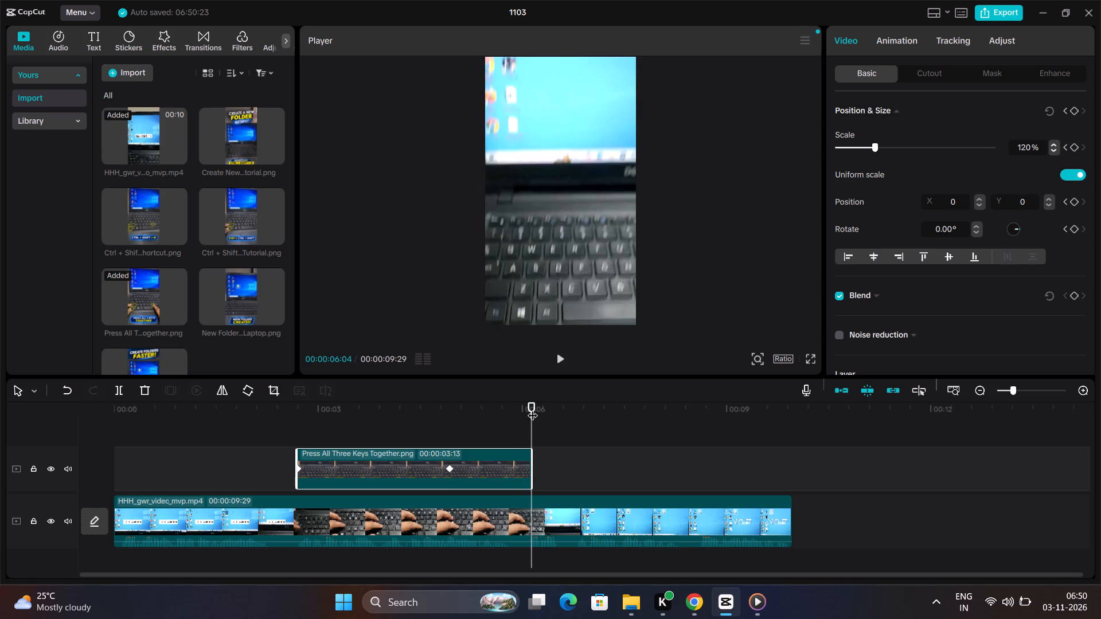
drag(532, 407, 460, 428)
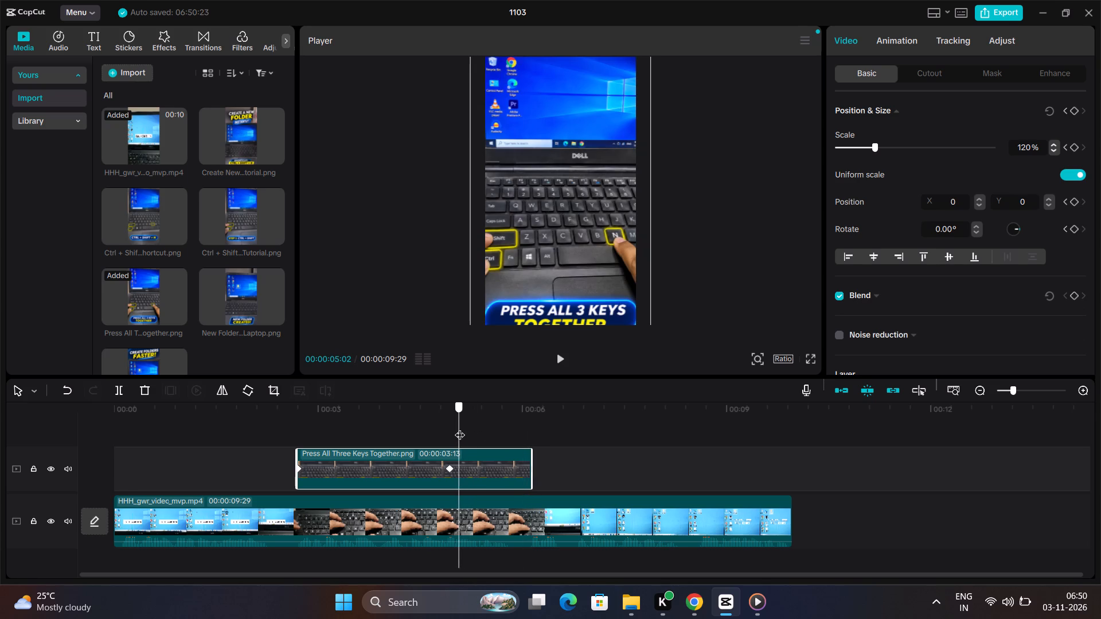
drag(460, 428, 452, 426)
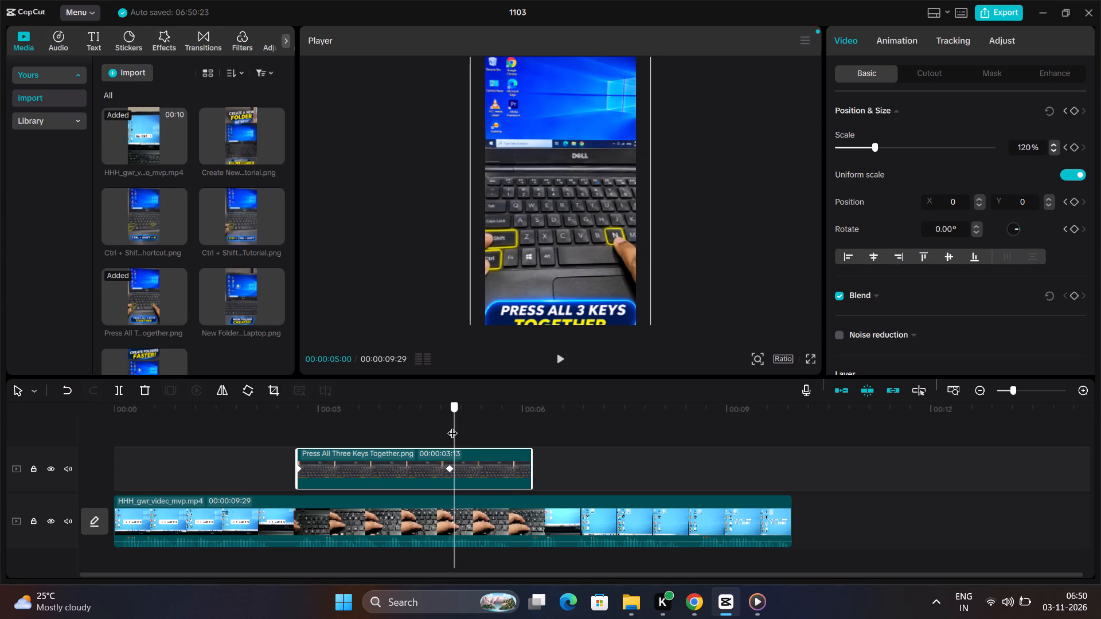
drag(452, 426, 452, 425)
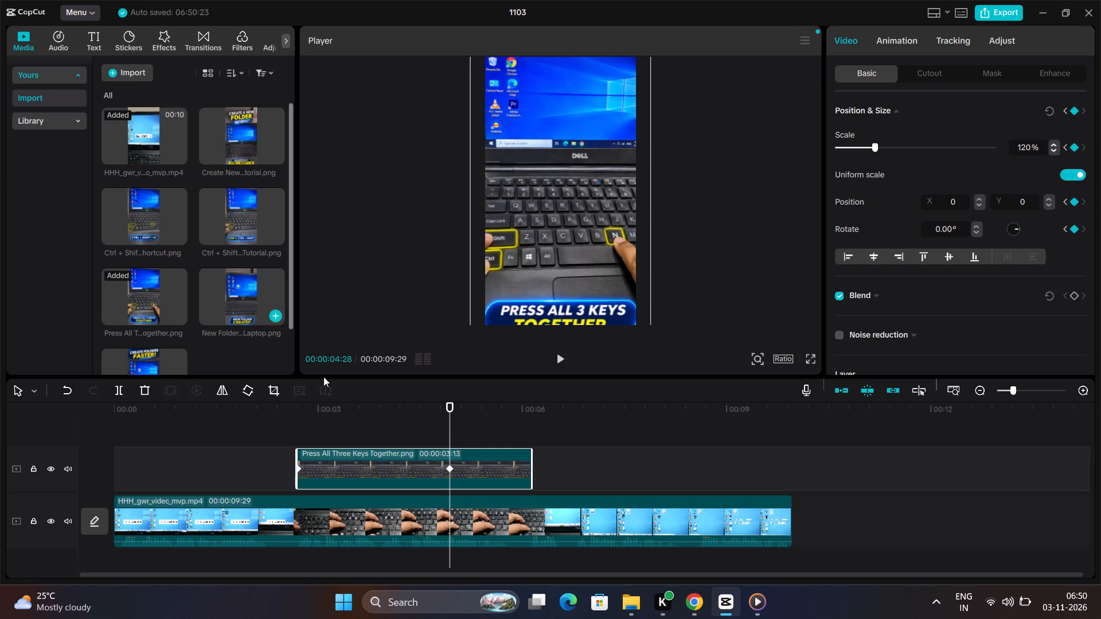
Undo the recent clip extension, deletions and move, back through the deletion of the Ctrl + Shift Shortcut Tutorial.png clip.
click(70, 390)
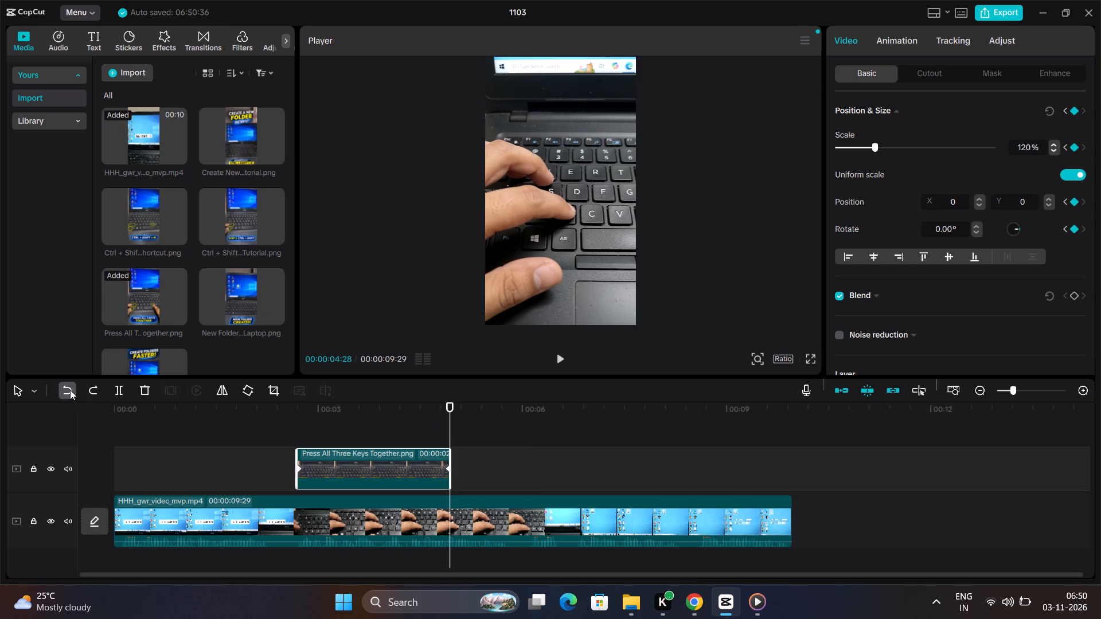
click(70, 390)
click(70, 390)
click(70, 390)
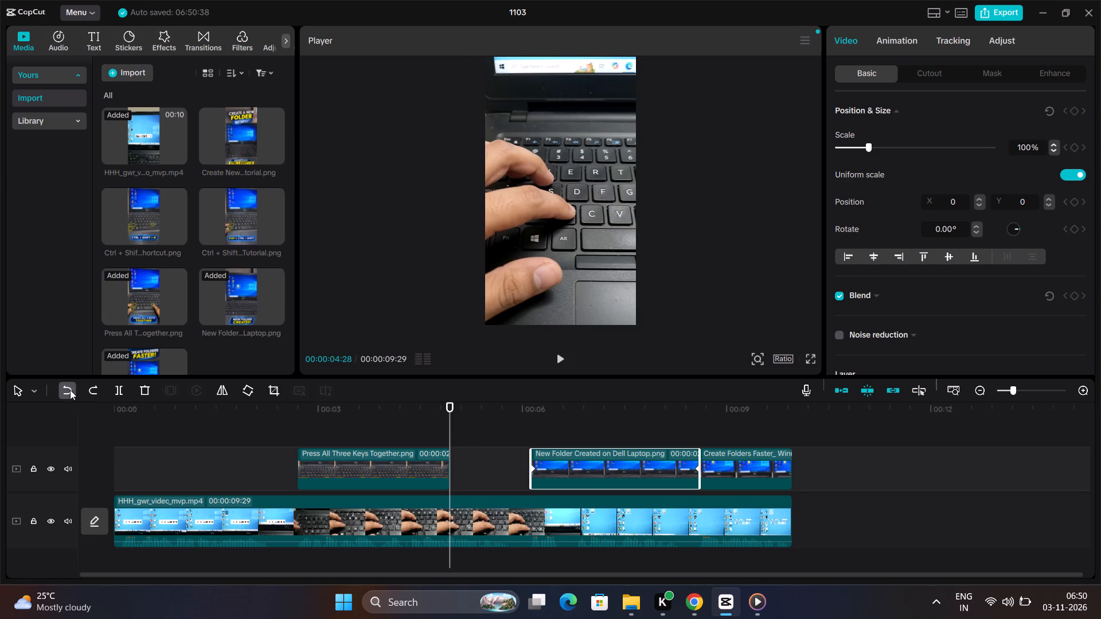
click(70, 390)
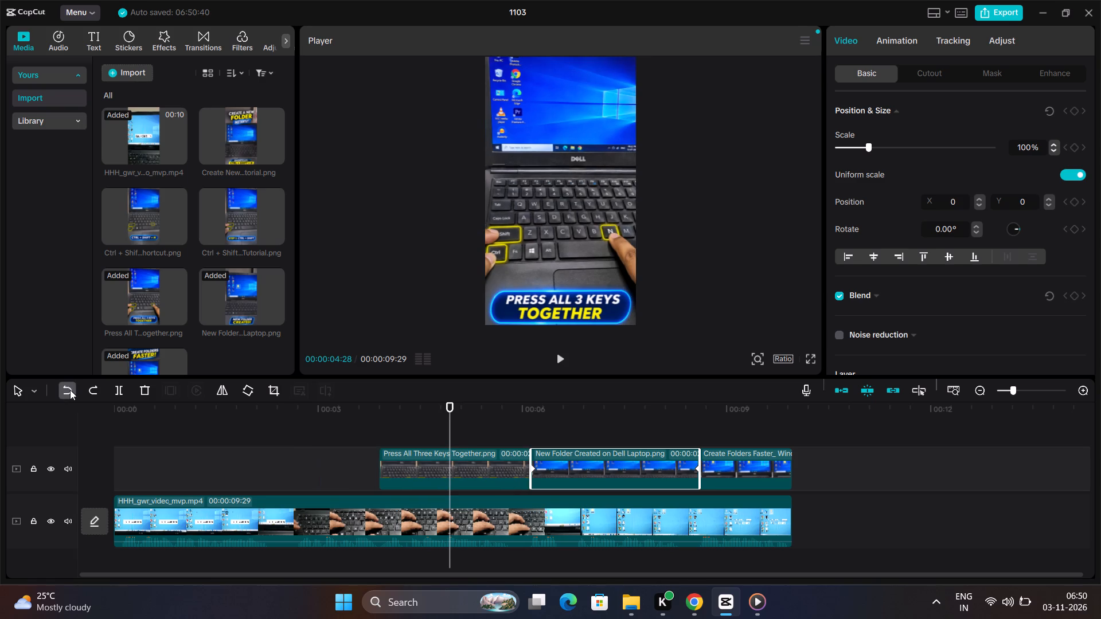
click(70, 390)
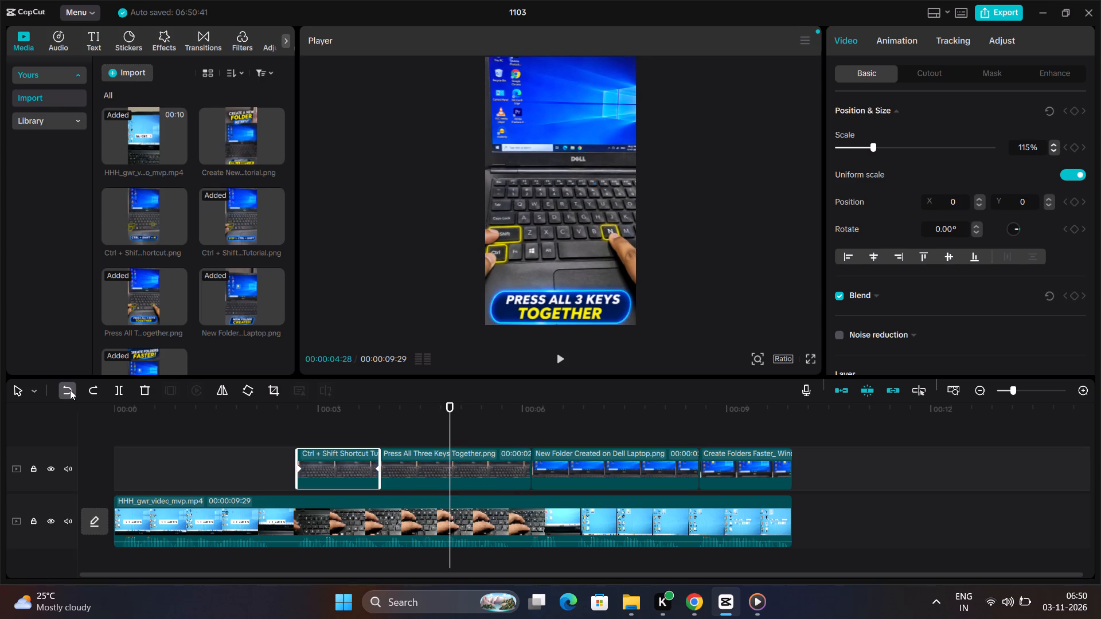
Delete the New Folder Created on Dell Laptop.png clip from the upper track.
click(629, 467)
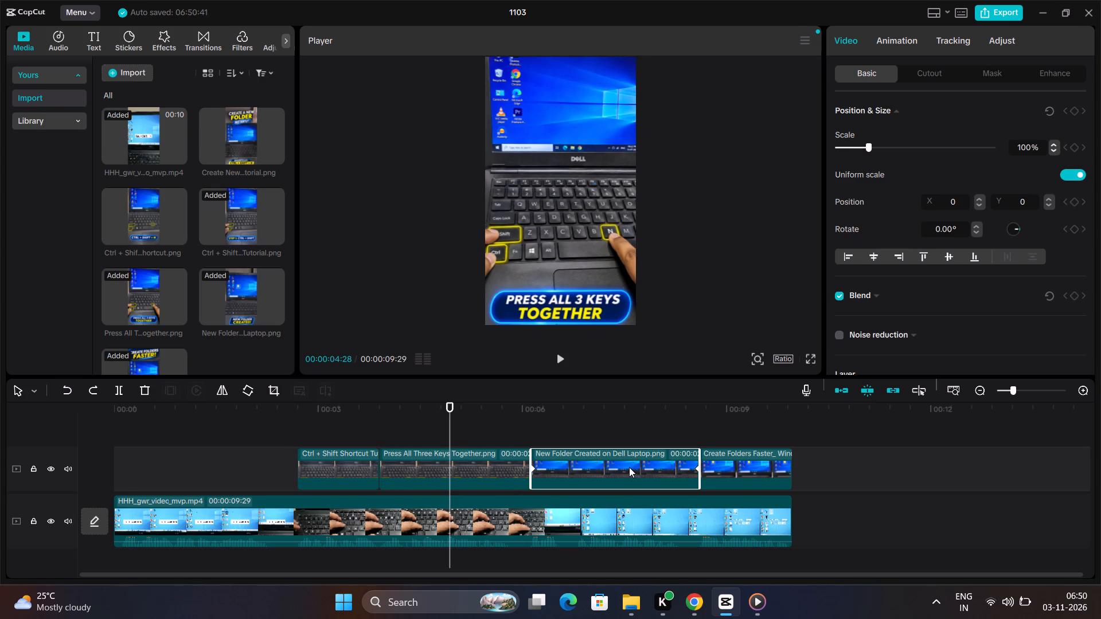
click(150, 389)
Delete the Create Folders Faster image clip from the end of the upper track.
click(745, 458)
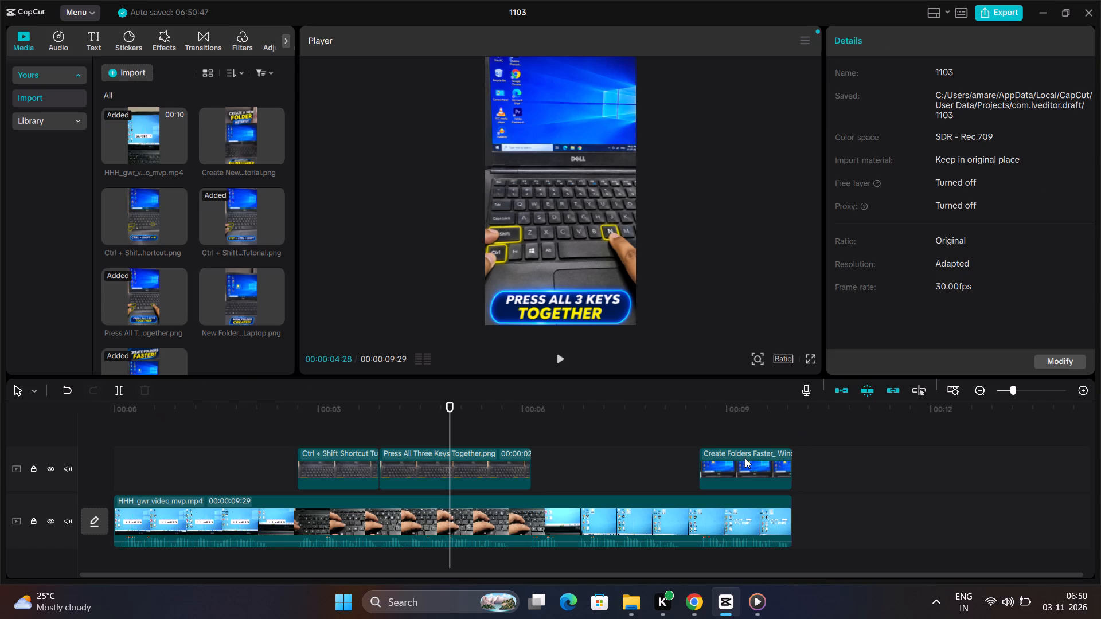
click(148, 395)
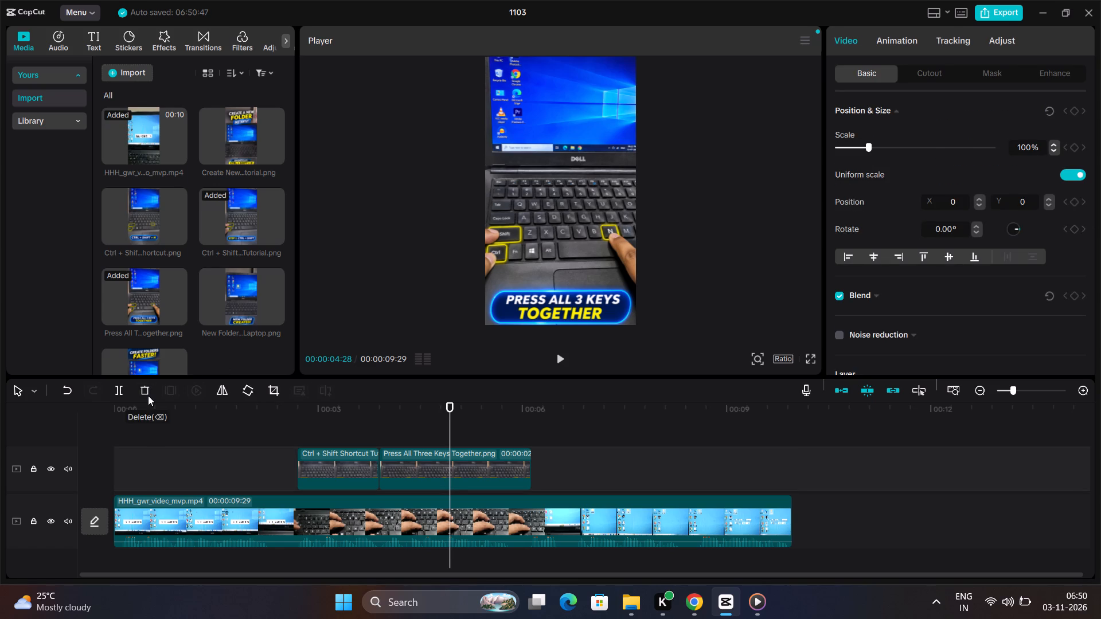
Play the whole video from the beginning to its end, and replay the key-press section with the two remaining overlays.
drag(452, 403, 235, 427)
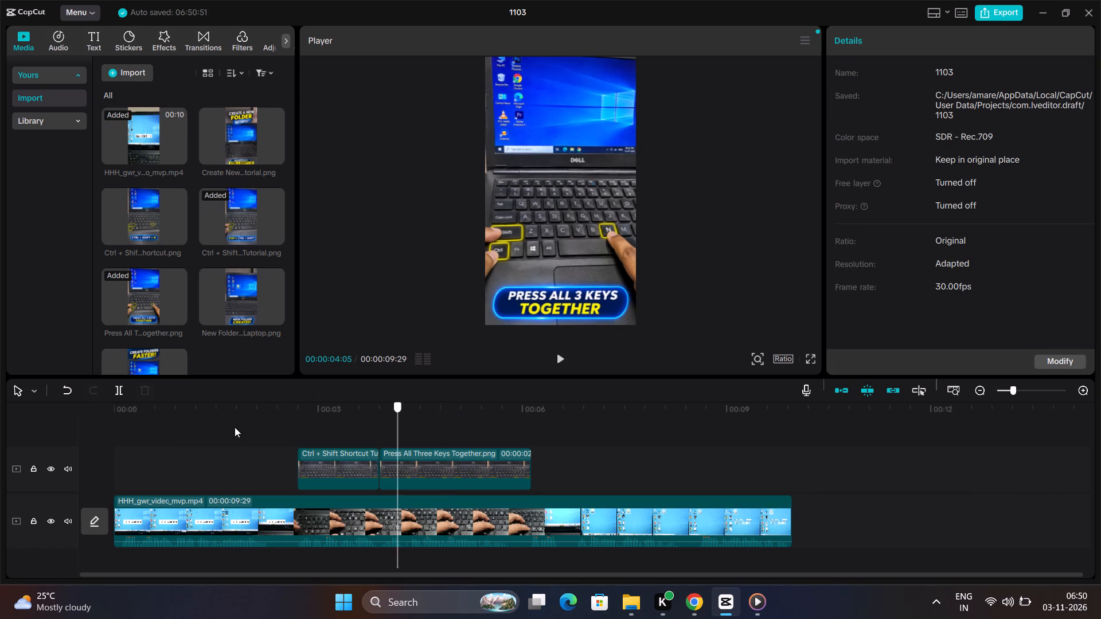
drag(235, 427, 30, 468)
key(space)
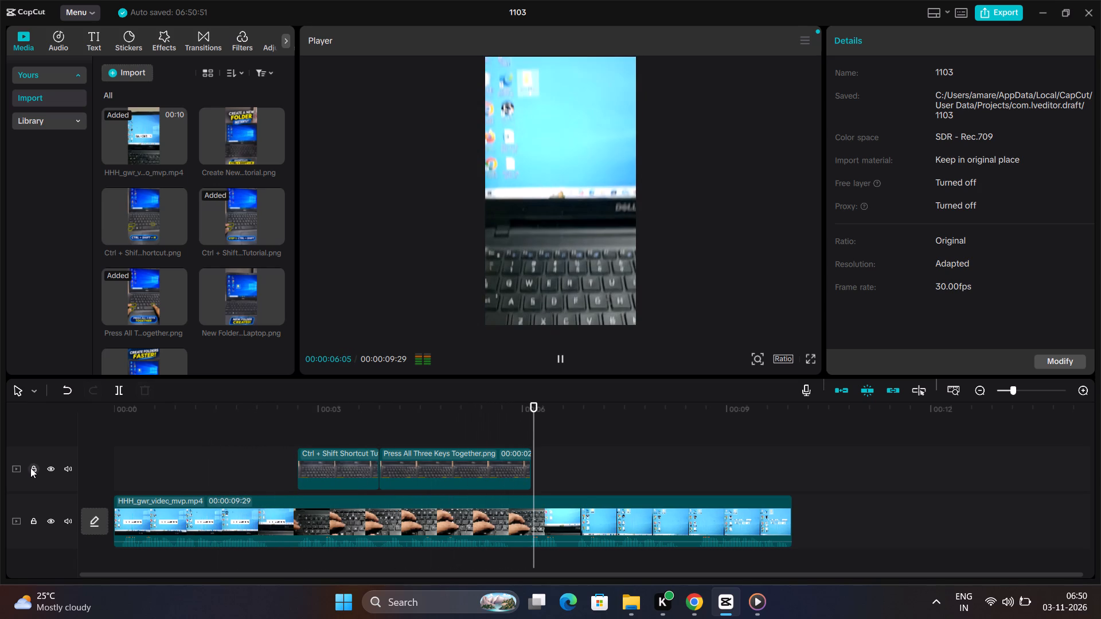
key(space)
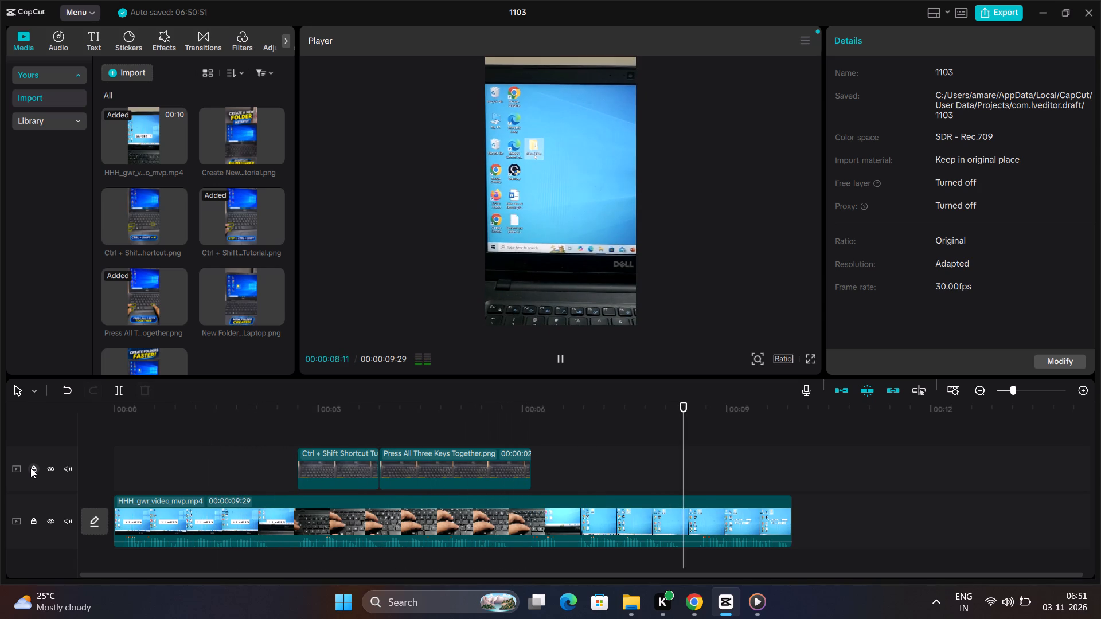
key(space)
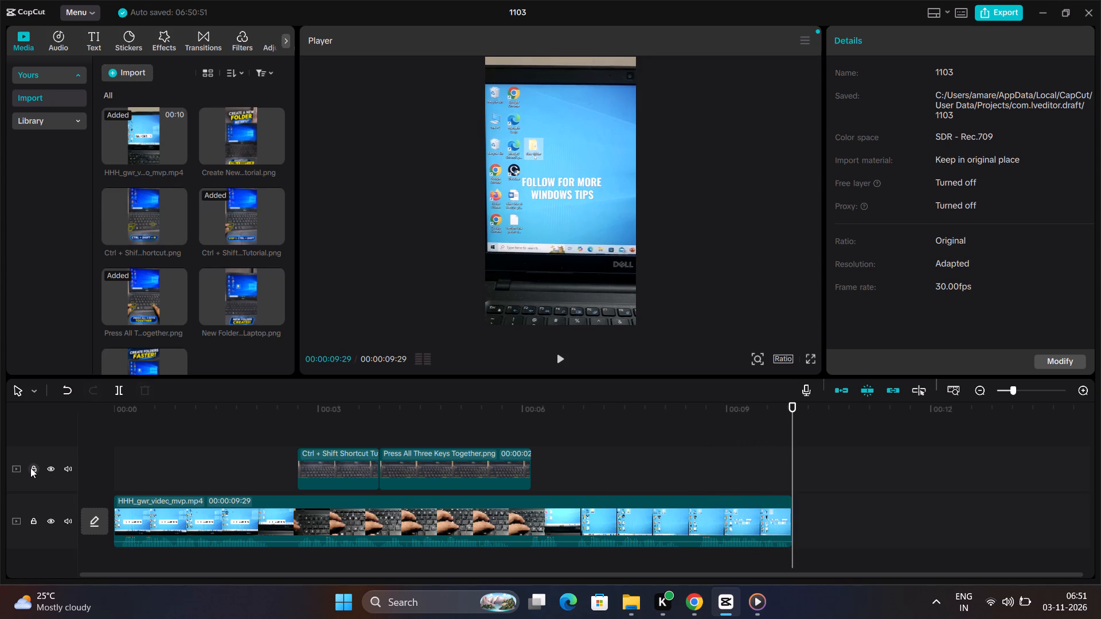
key(space)
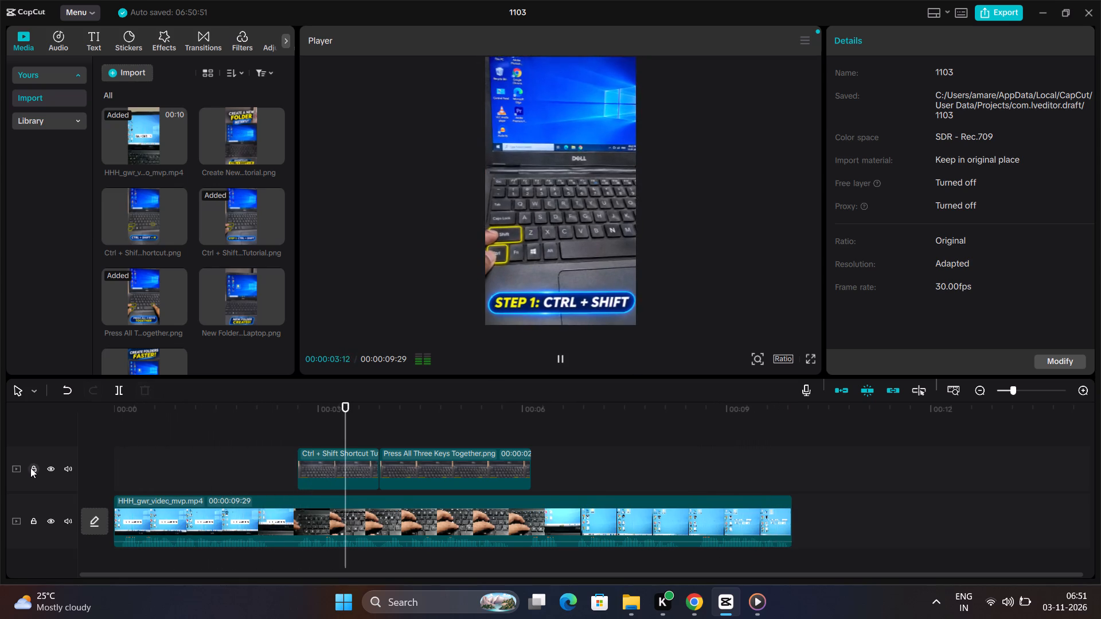
key(space)
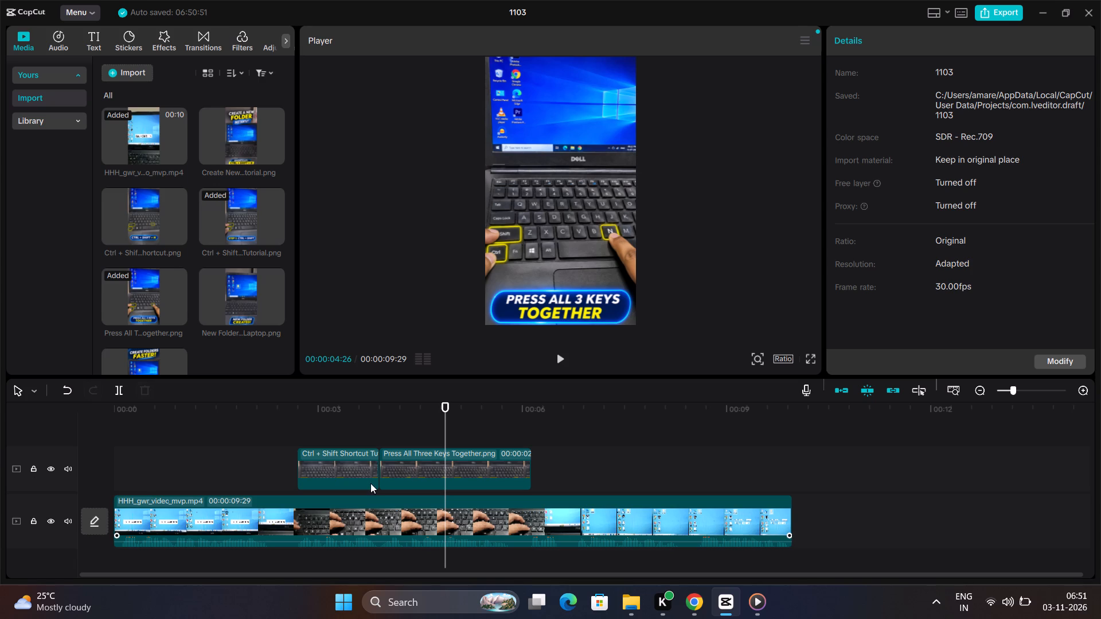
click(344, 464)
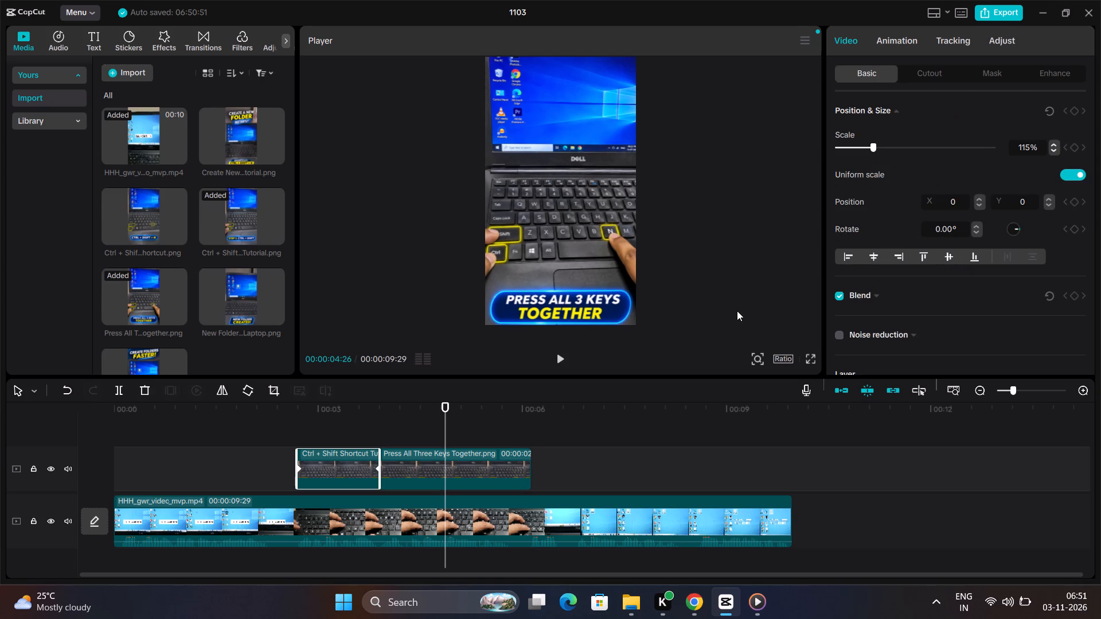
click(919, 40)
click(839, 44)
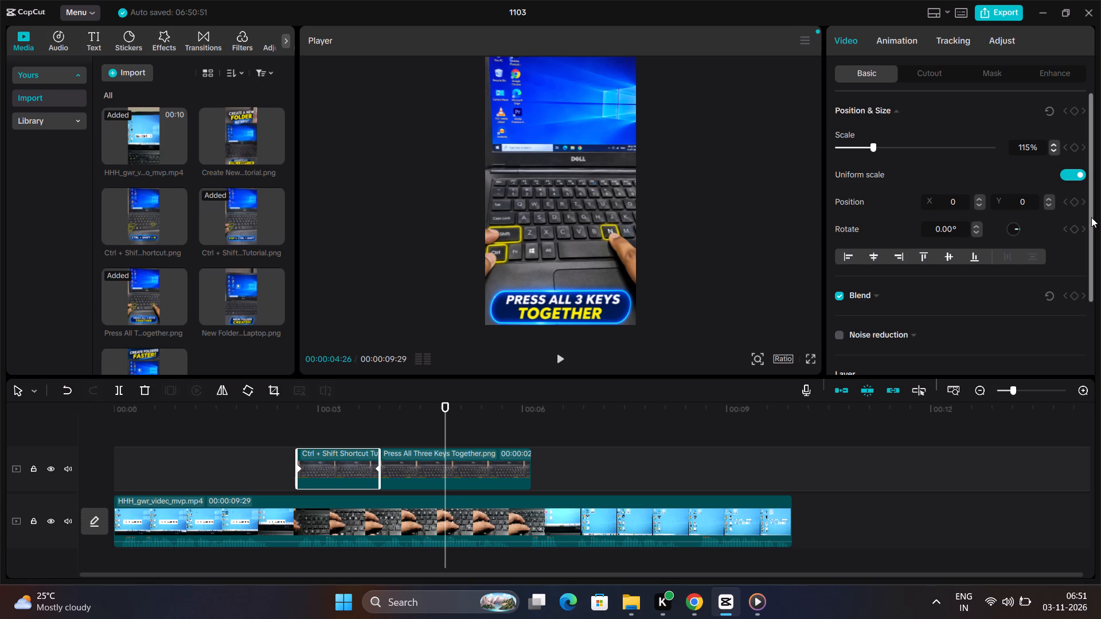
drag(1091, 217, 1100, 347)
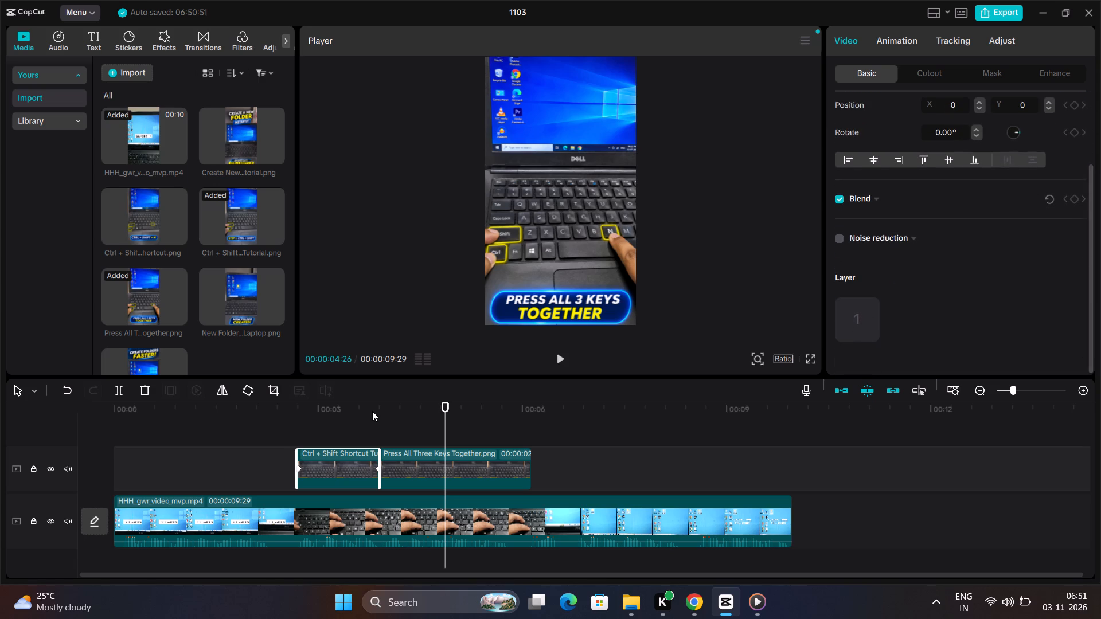
Return the playhead to 00:00:00:00 and set the project's aspect ratio to 9:16.
drag(445, 408, 0, 465)
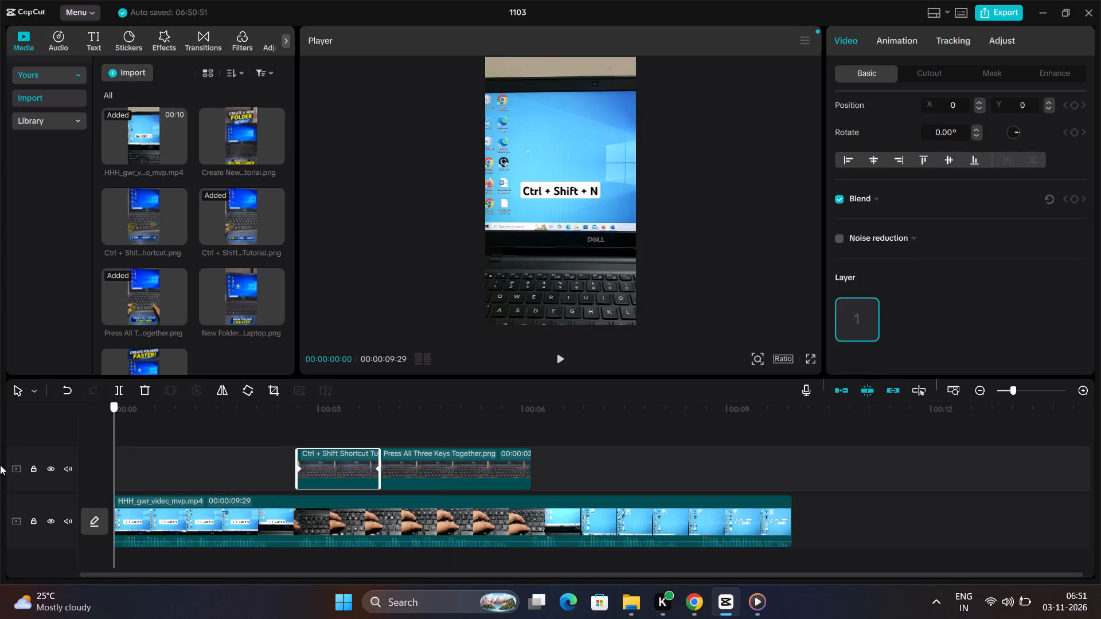
click(790, 359)
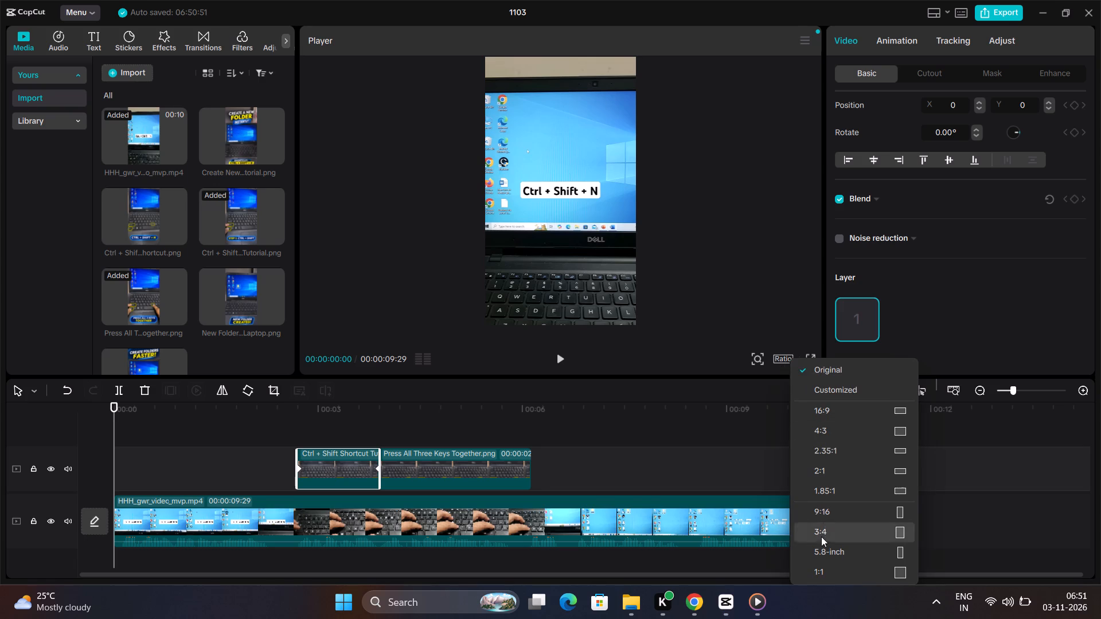
click(833, 513)
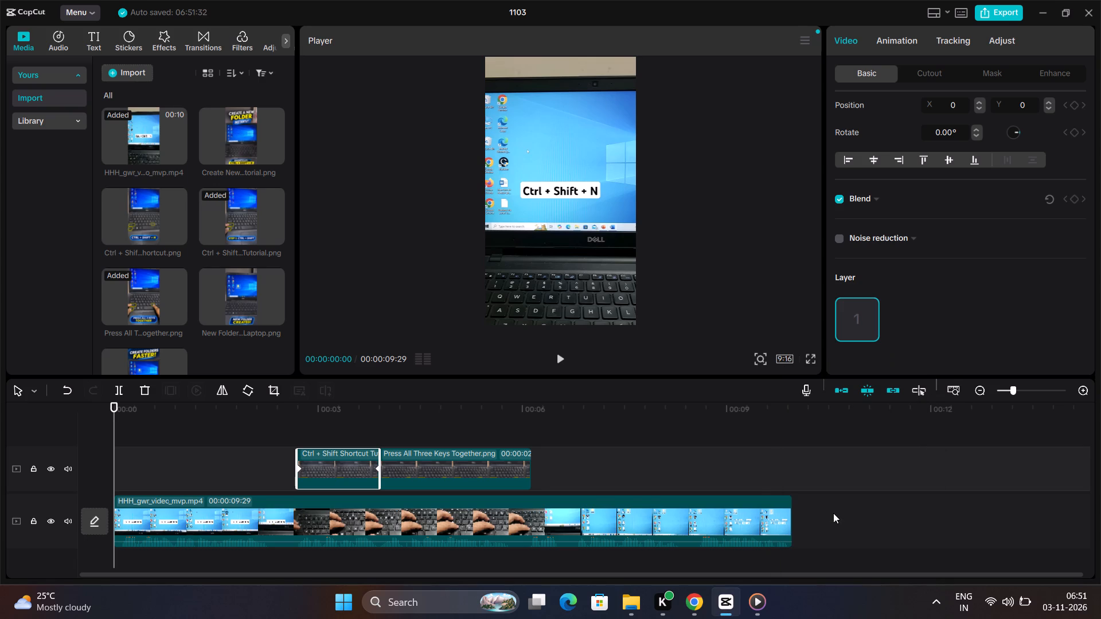
Watch the complete video in full-screen preview, and return to the editor.
click(806, 364)
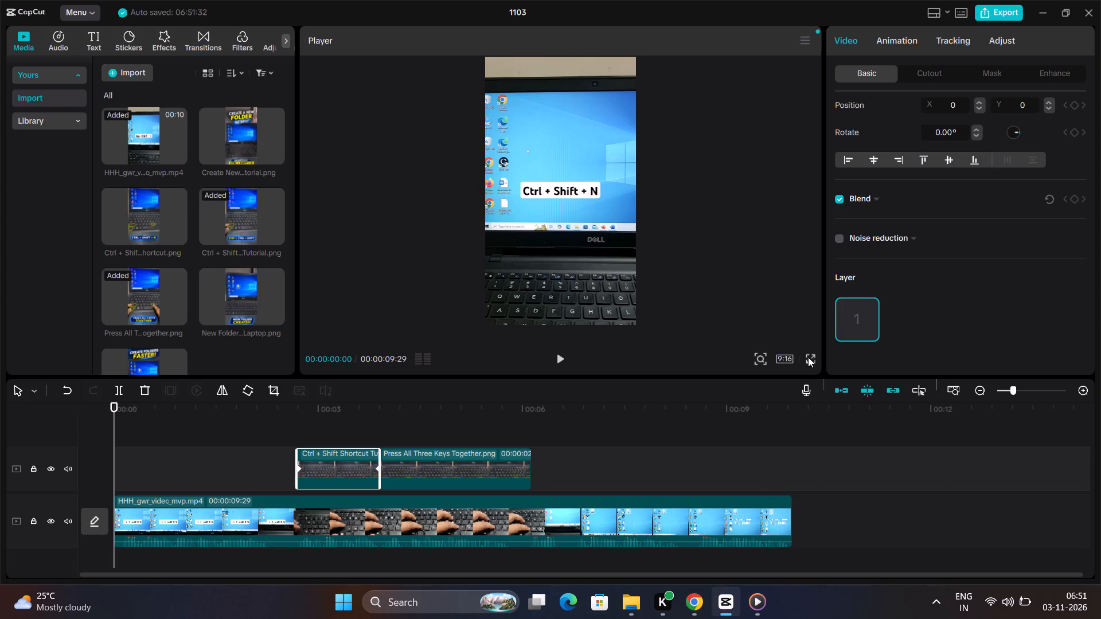
click(809, 354)
key(space)
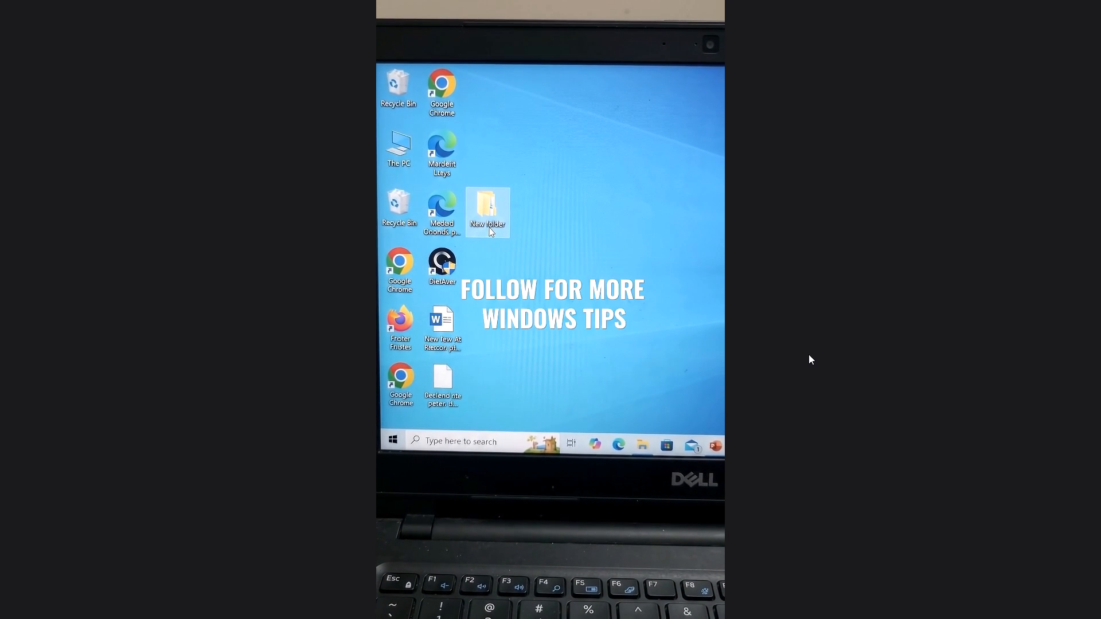
key(Escape)
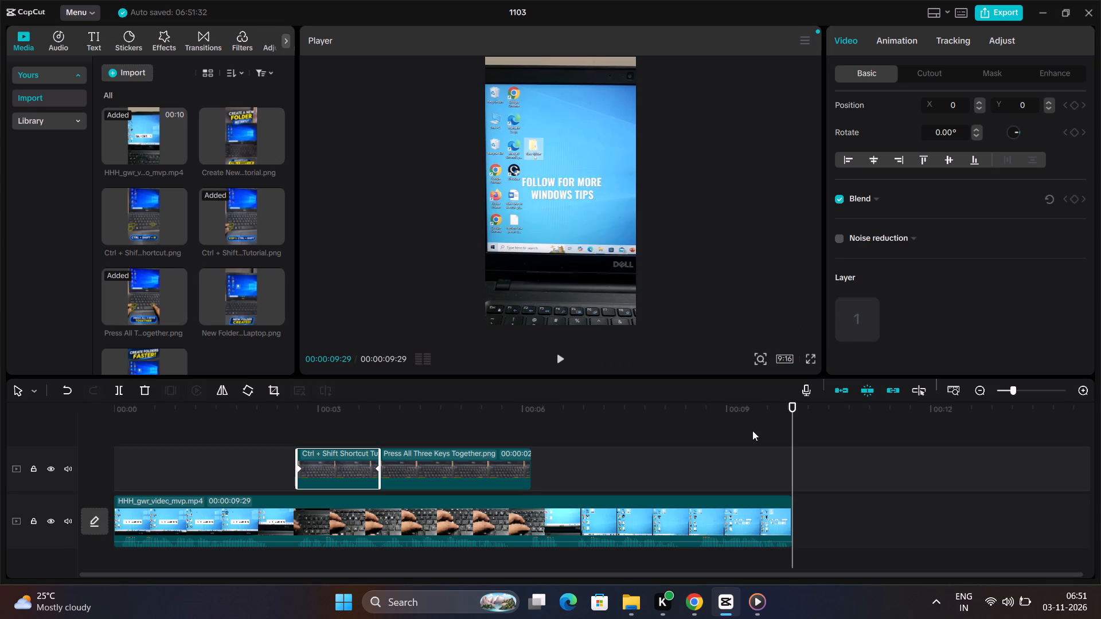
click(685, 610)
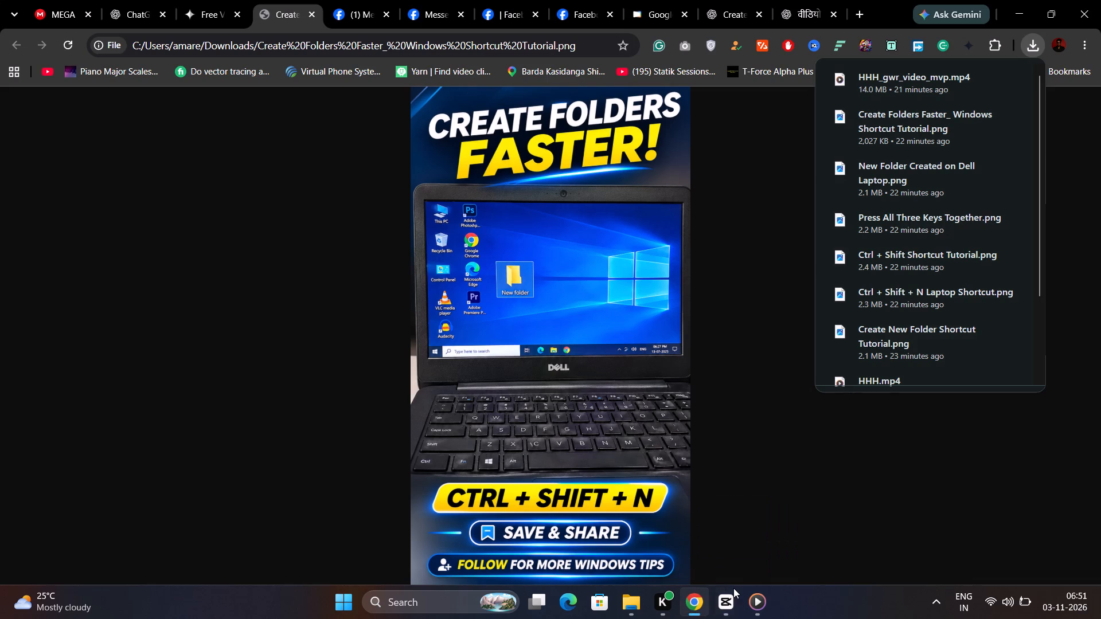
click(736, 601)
Enable loudness normalization for the HHH_gwr_video_mvp.mp4 clip on the main track.
drag(819, 566, 633, 535)
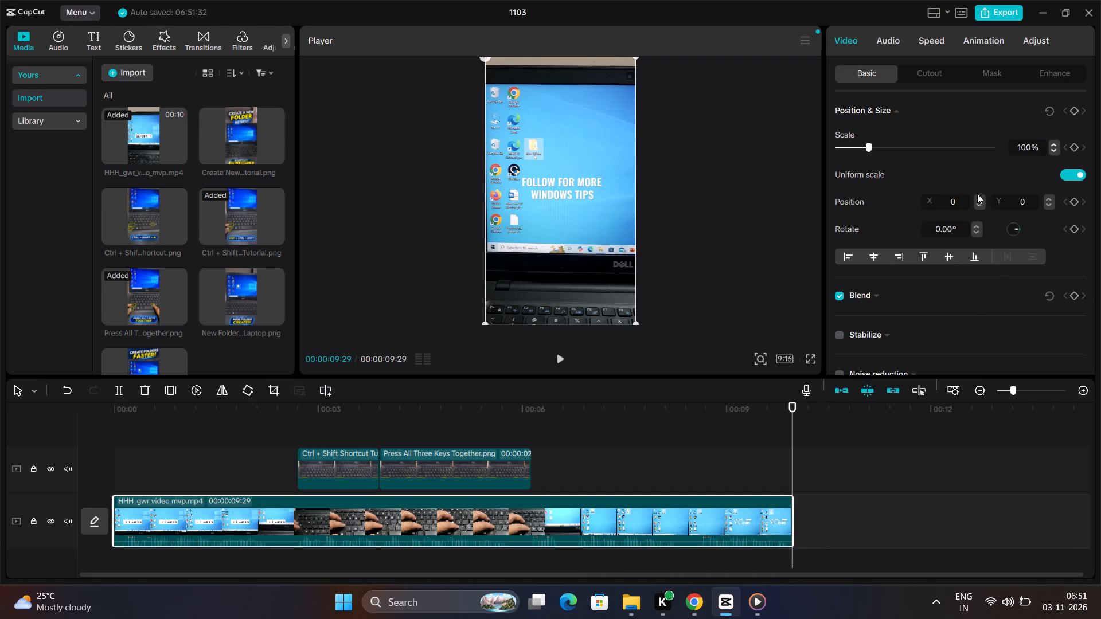
click(897, 41)
click(881, 36)
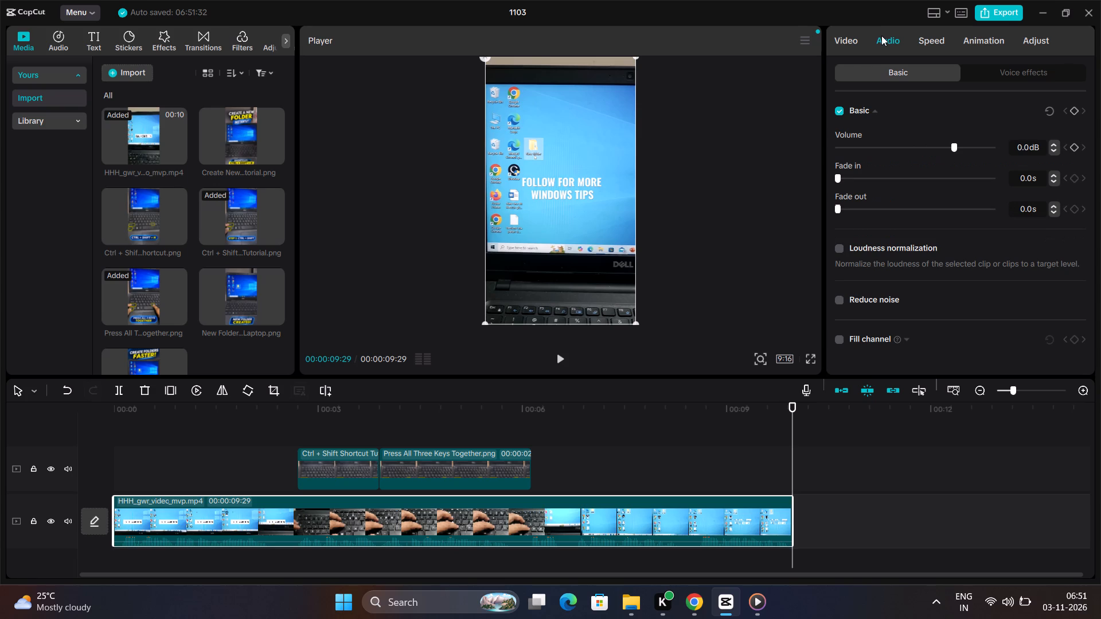
click(838, 250)
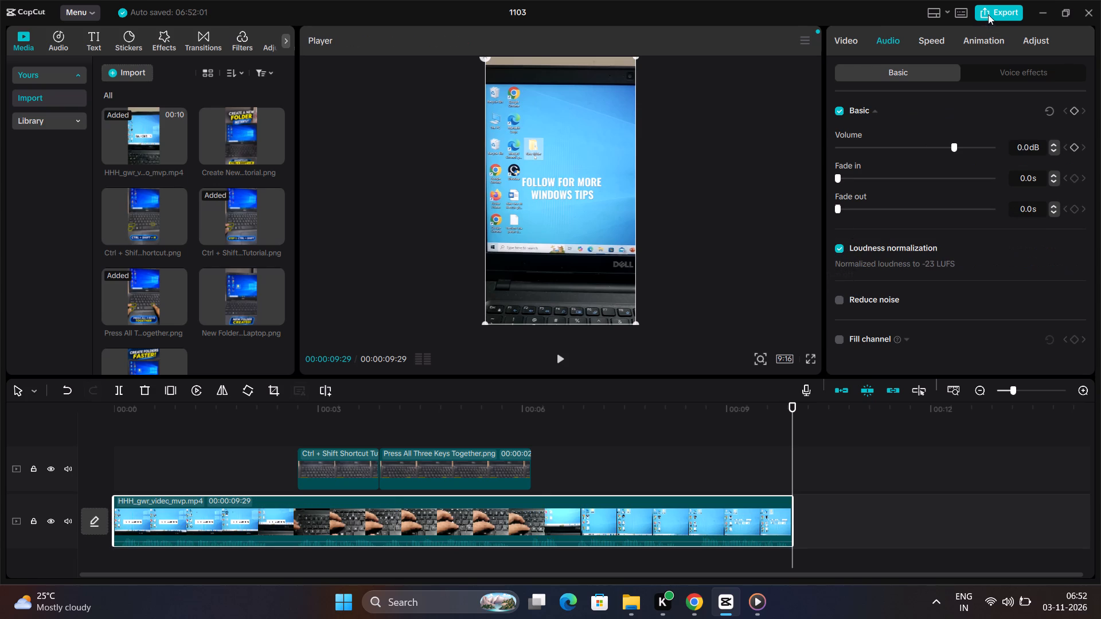
Export the video as 1103(1).mp4 to drive G: in 4K, H.264, 30fps with the recommended bit rate.
click(988, 14)
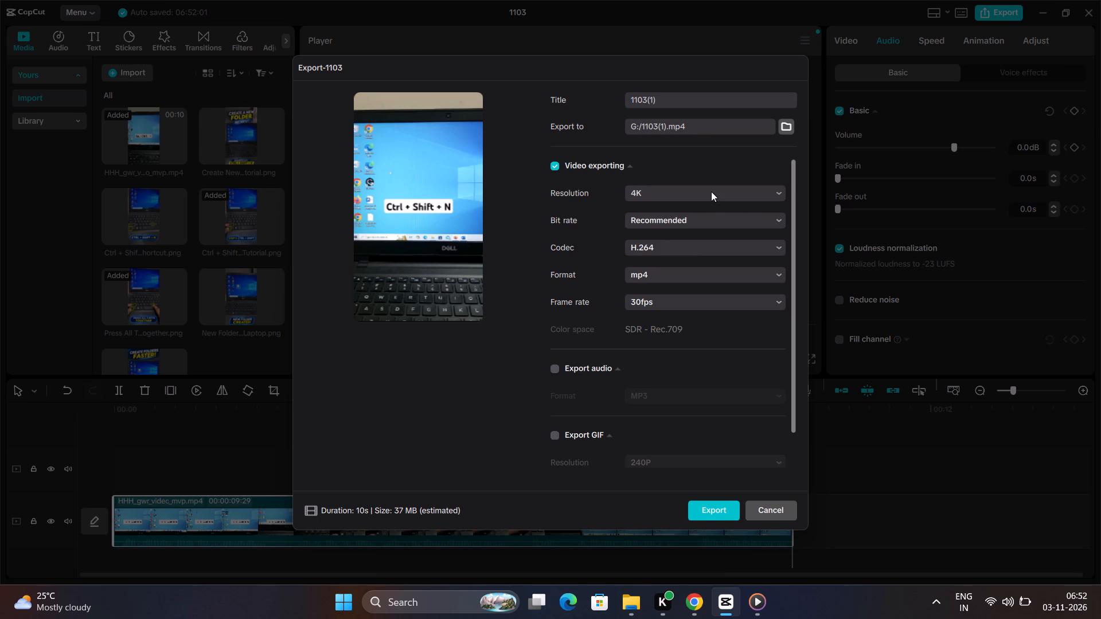
click(703, 510)
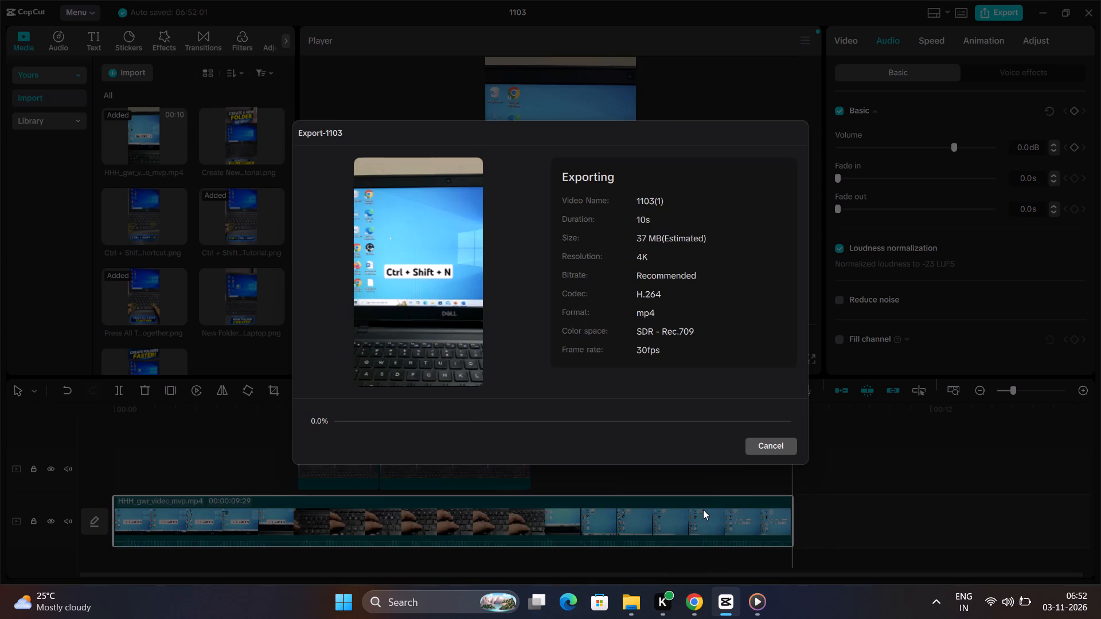
click(703, 604)
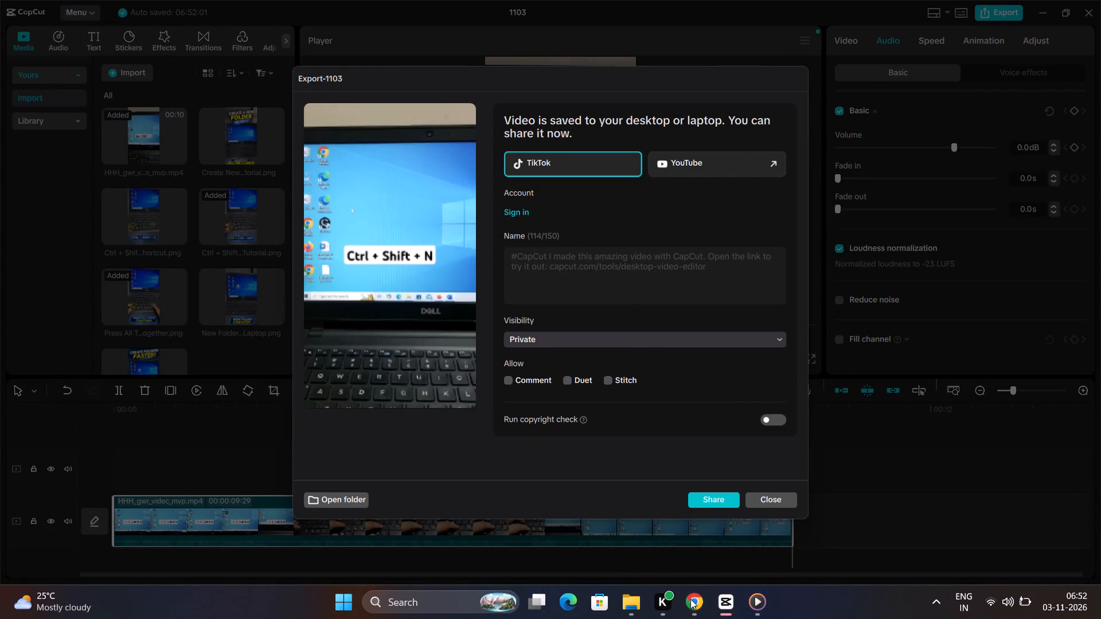